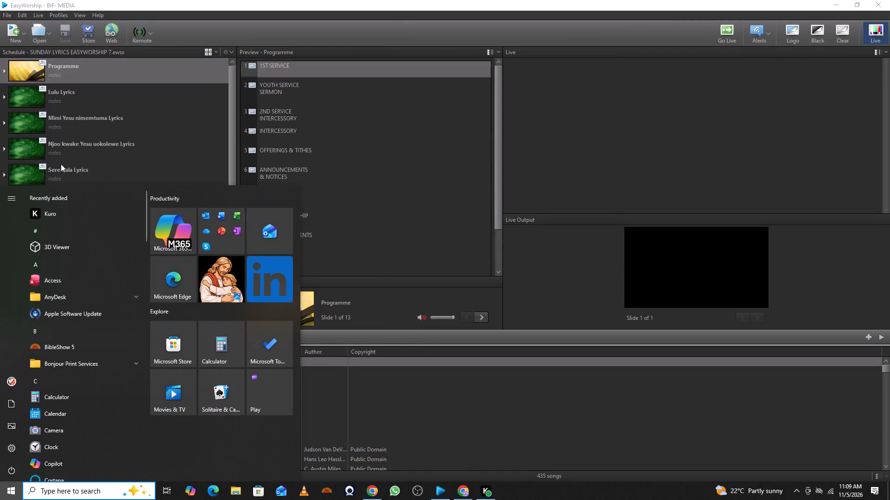
Remove the first five songs, from Lulu Lyrics through Nimependwa na fundi wa mbao Lyrics, from the schedule, keeping the Programme item.
left_click(61, 99)
right_click(61, 99)
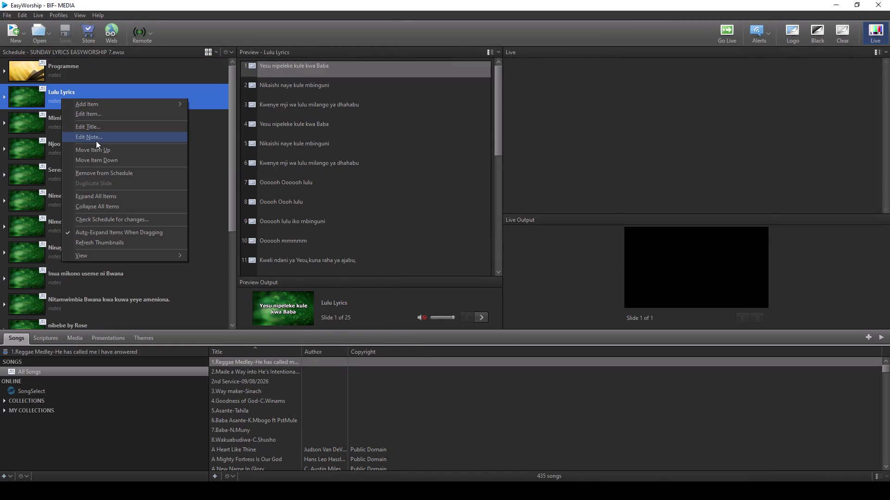
left_click(98, 169)
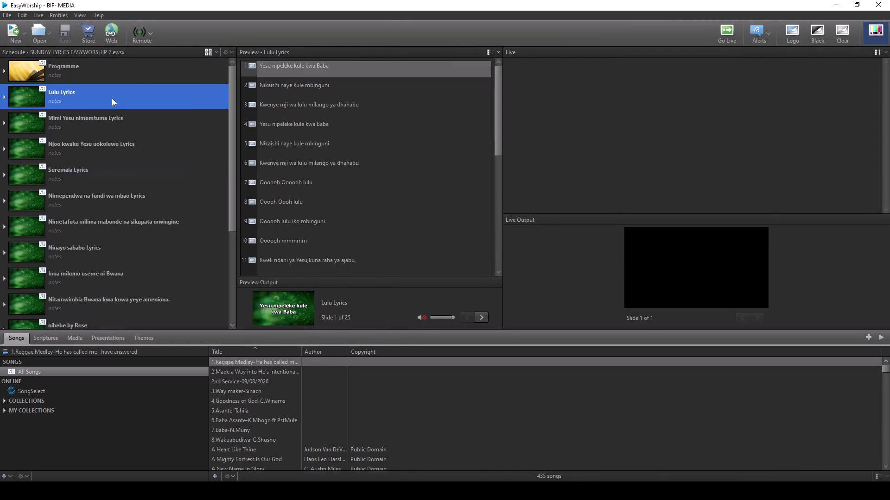
right_click(112, 98)
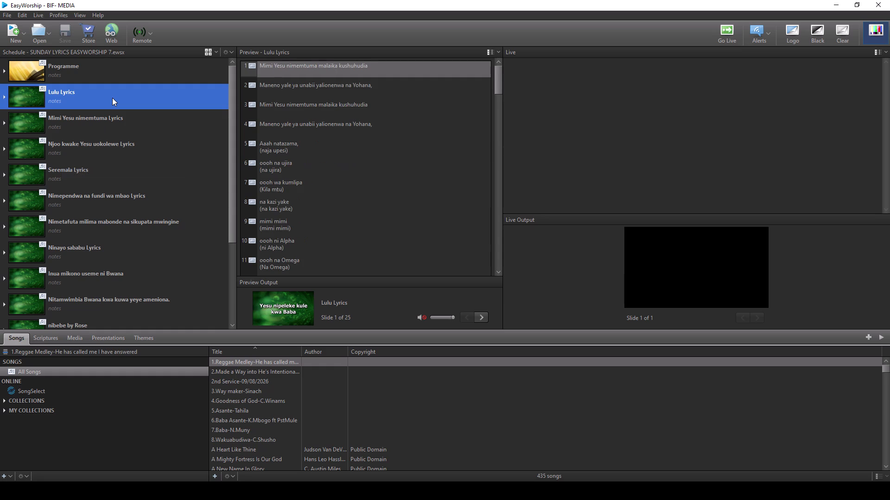
left_click(142, 170)
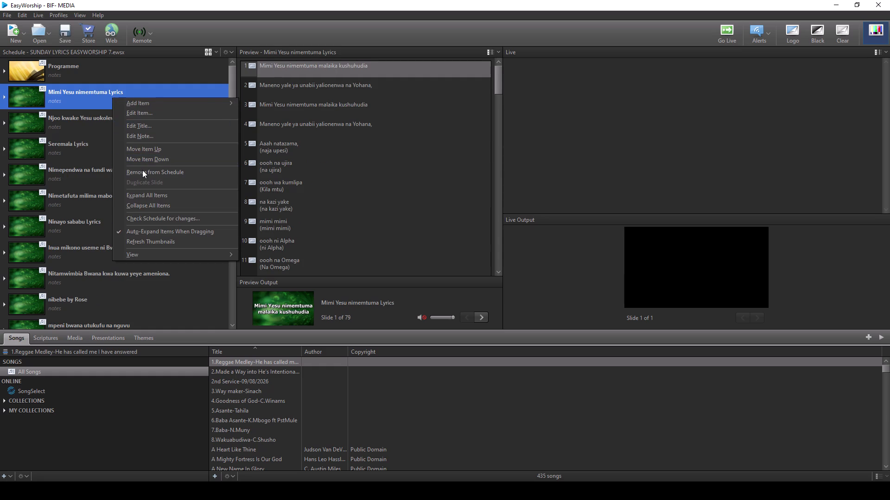
right_click(139, 96)
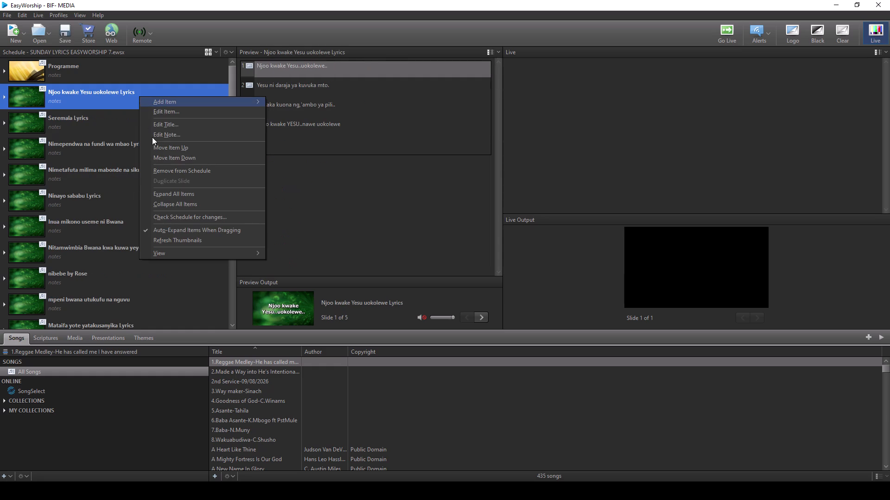
left_click(170, 171)
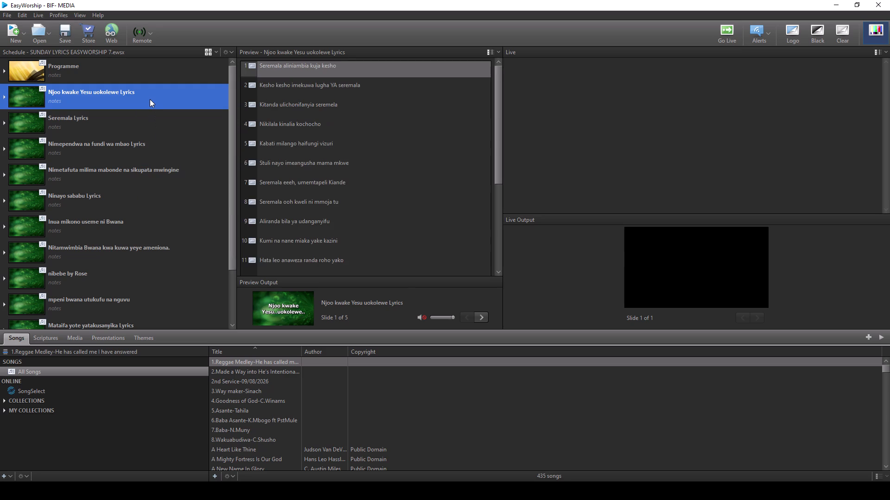
right_click(150, 99)
left_click(192, 173)
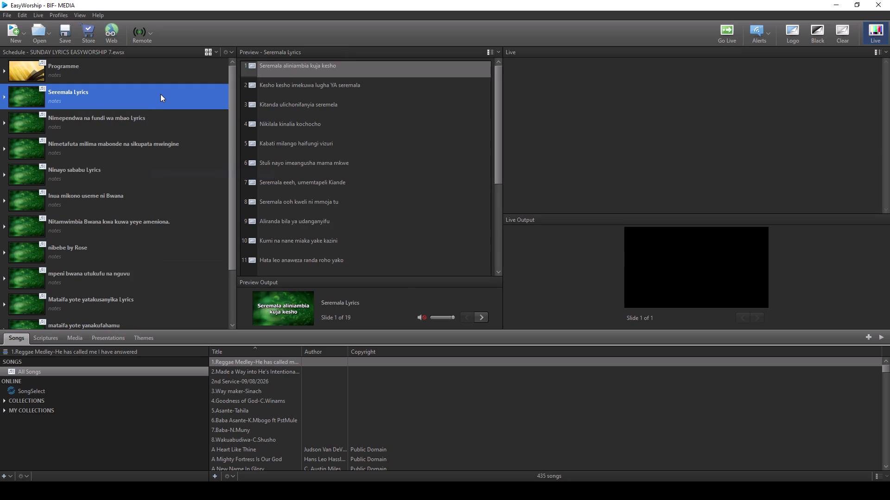
right_click(160, 94)
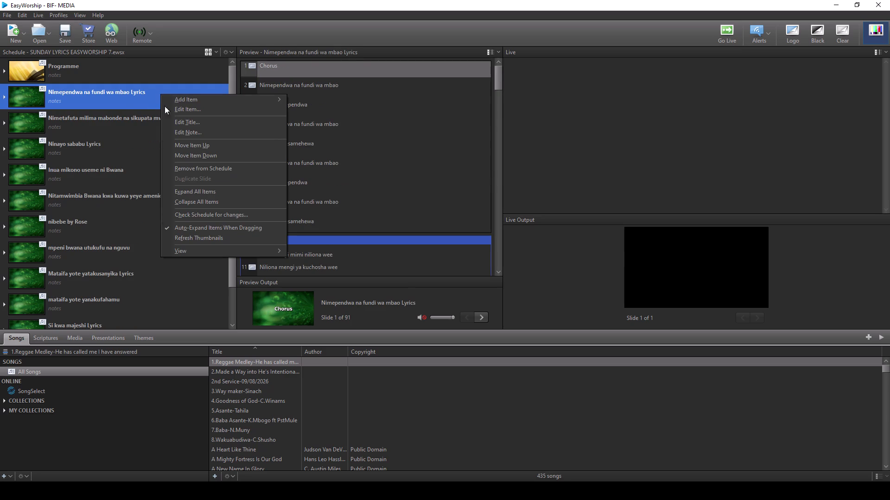
left_click(191, 169)
Remove the next five songs, from Nimetafuta milima mabonde na sikupata mwingine through nibebe by Rose, from the schedule.
right_click(148, 100)
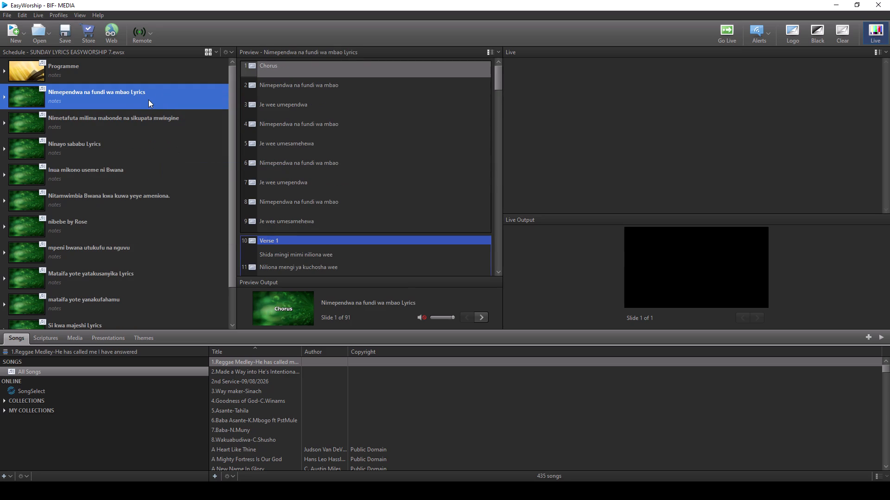
left_click(181, 173)
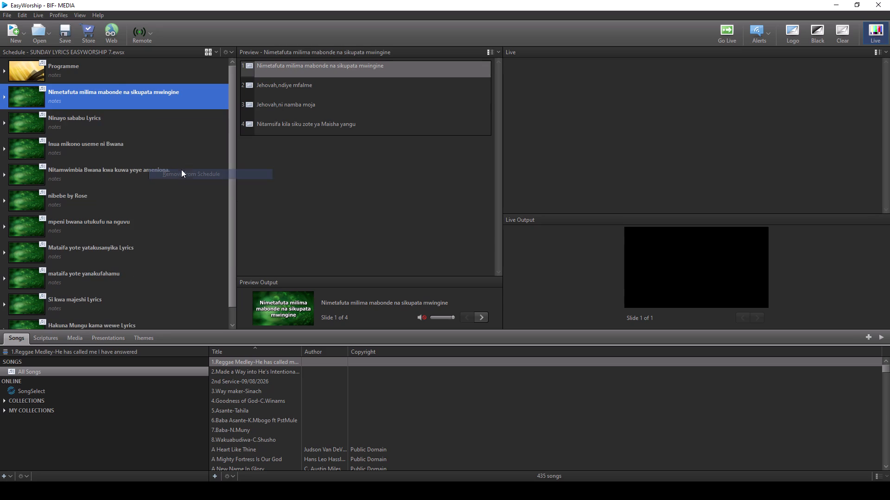
right_click(162, 98)
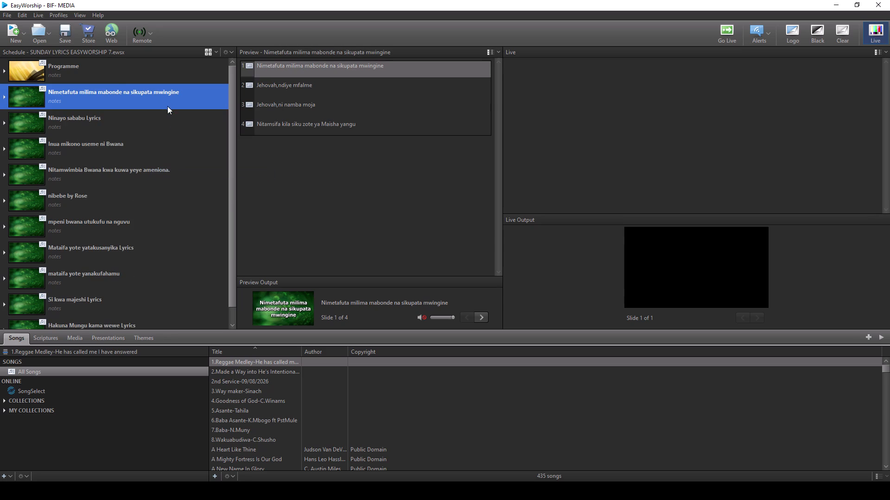
left_click(189, 170)
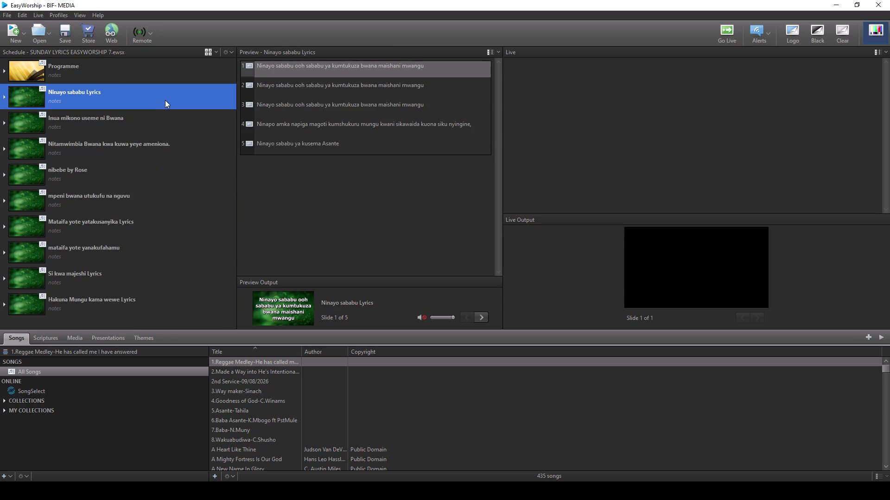
right_click(165, 100)
left_click(191, 168)
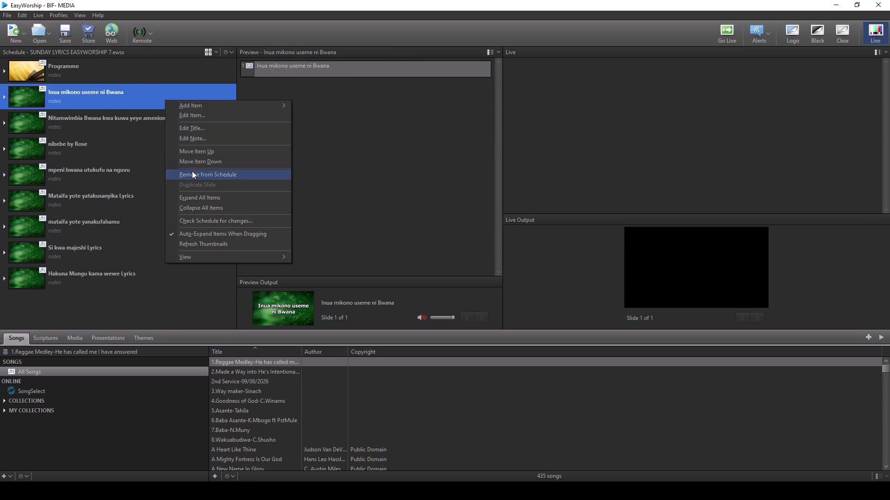
right_click(154, 96)
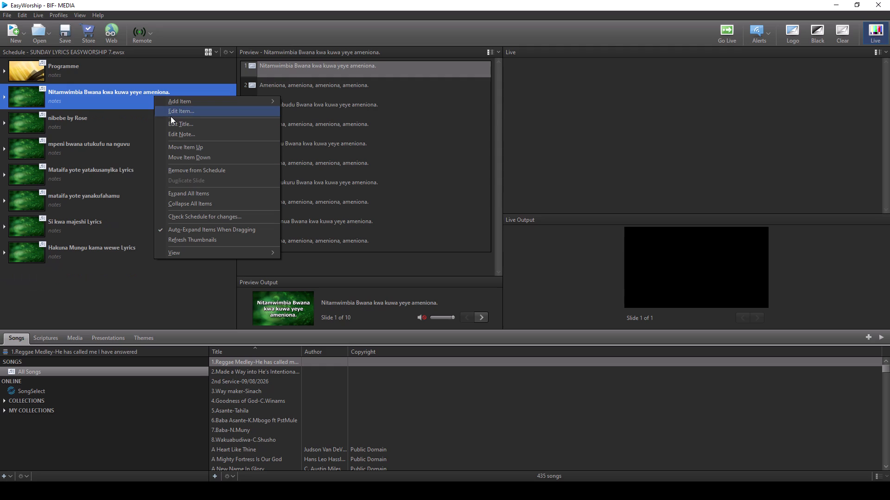
left_click(191, 168)
right_click(160, 94)
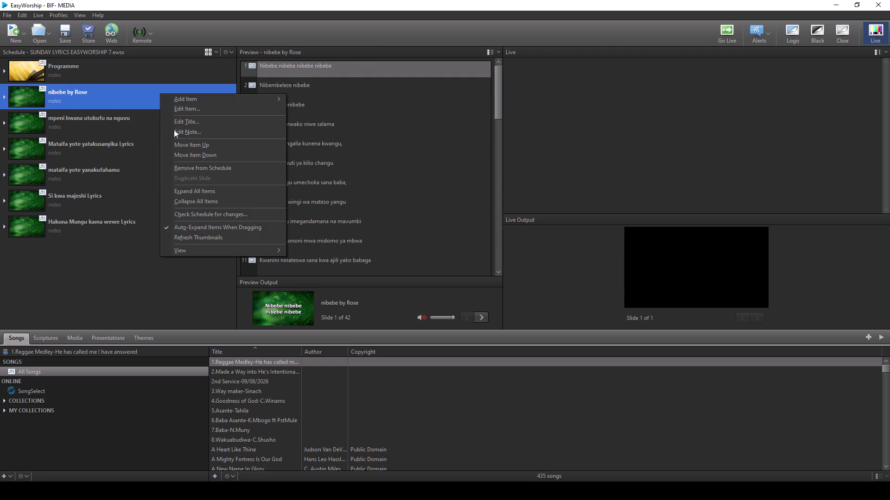
left_click(200, 168)
Remove the last five songs, from mpeni bwana utukufu na nguvu through Hakuna Mungu kama wewe Lyrics, from the schedule.
right_click(131, 100)
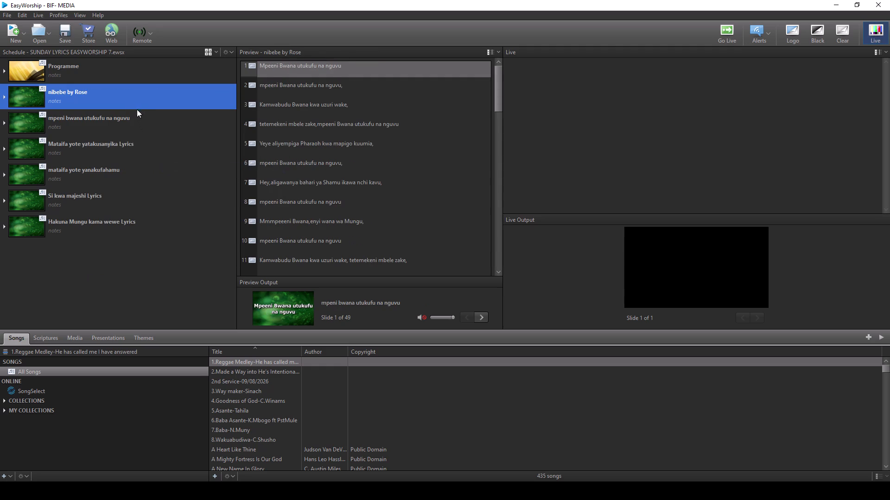
left_click(163, 174)
right_click(153, 99)
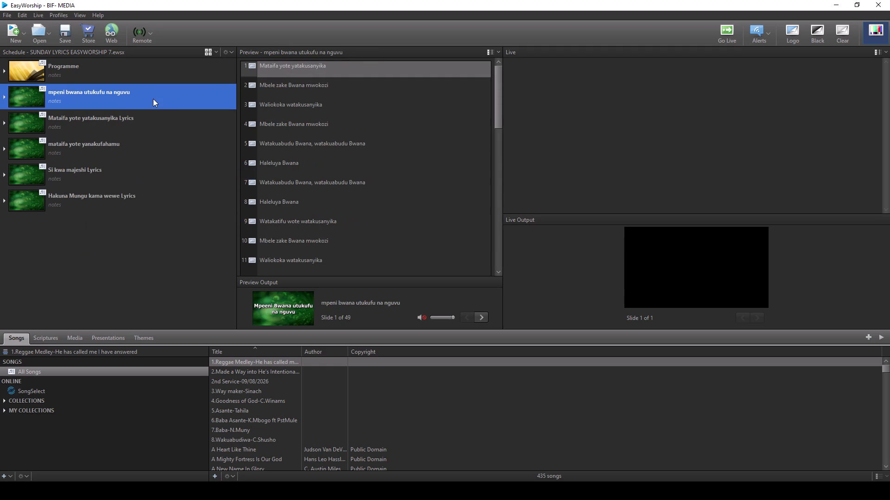
left_click(173, 174)
right_click(131, 86)
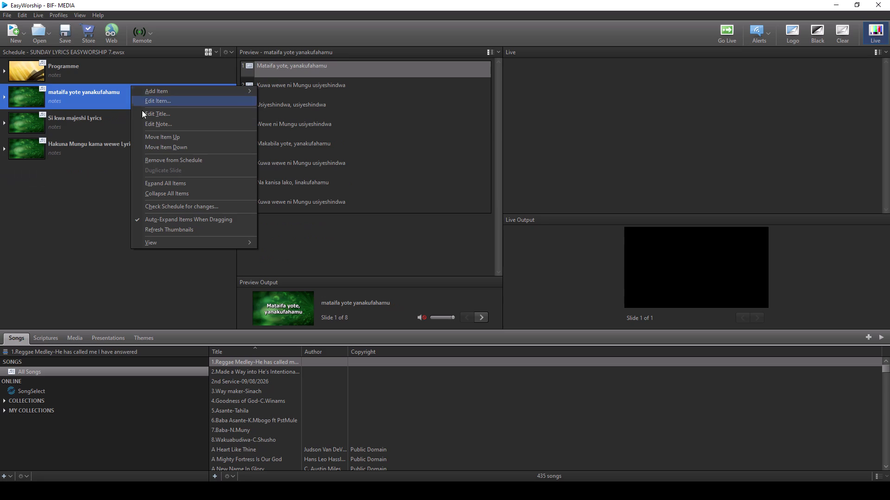
left_click(158, 158)
right_click(133, 99)
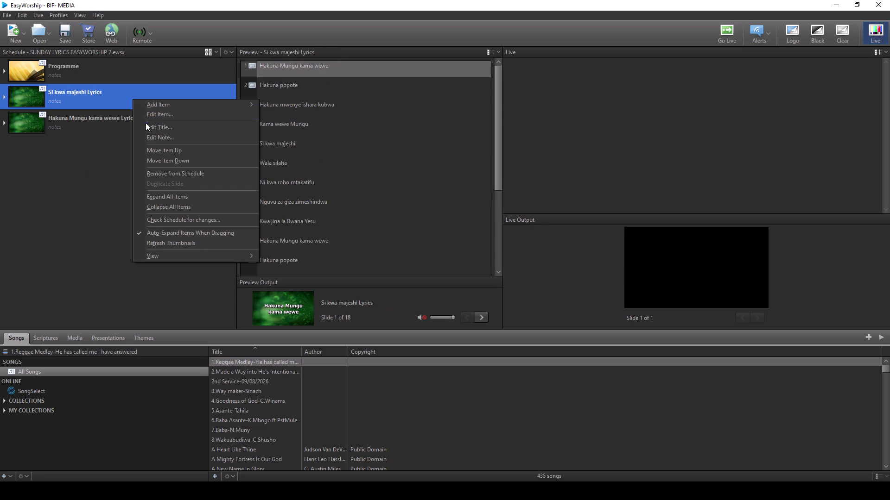
left_click(159, 172)
right_click(145, 97)
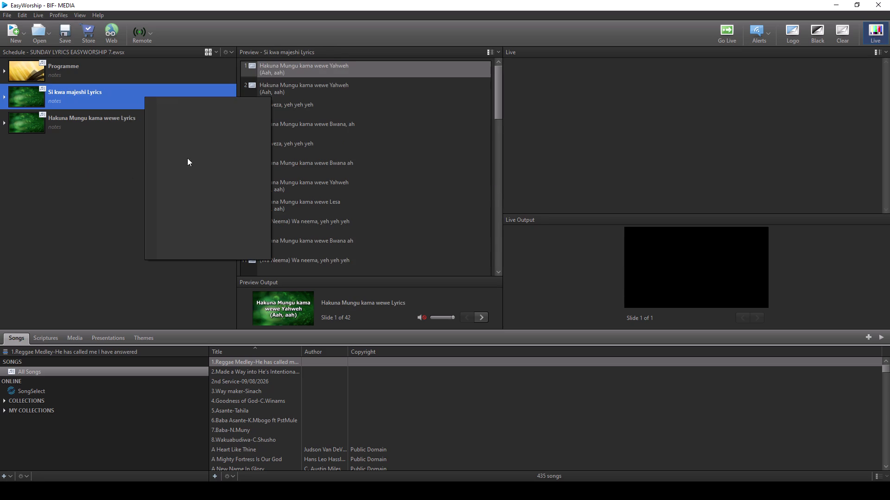
left_click(199, 167)
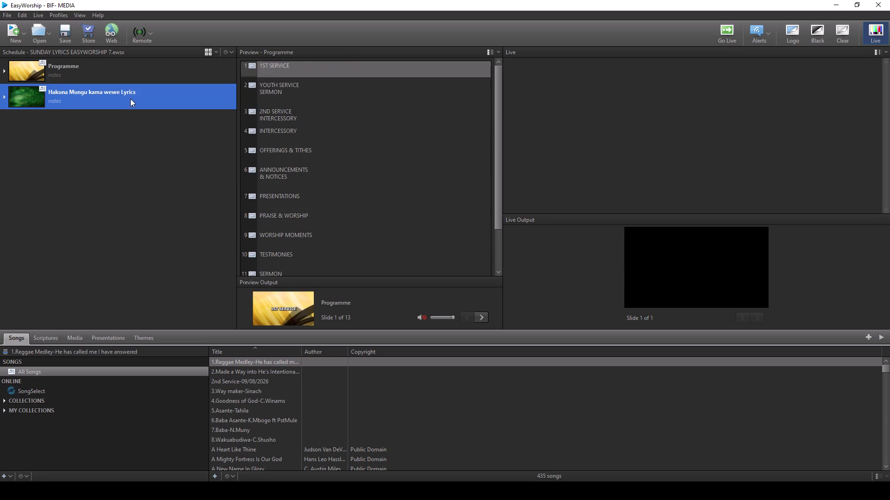
Save the SUNDAY LYRICS EASYWORSHIP 7 schedule.
left_click(64, 37)
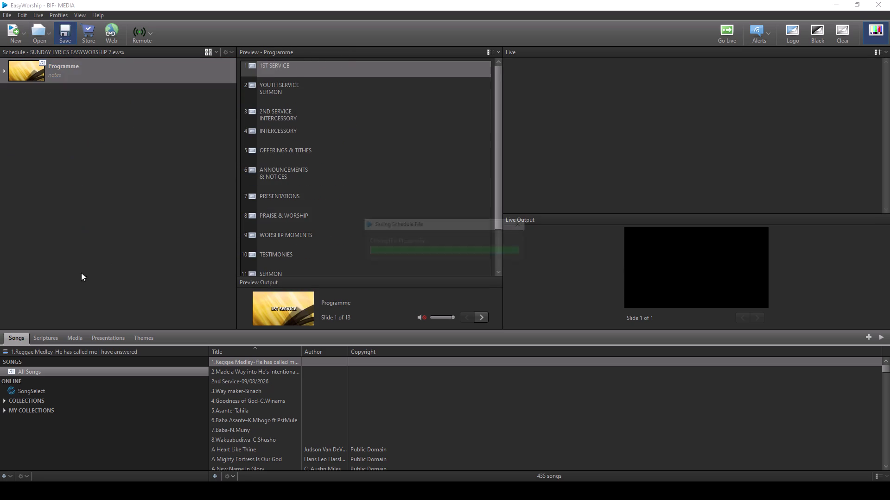
Search the song library for "naweza".
left_click(47, 354)
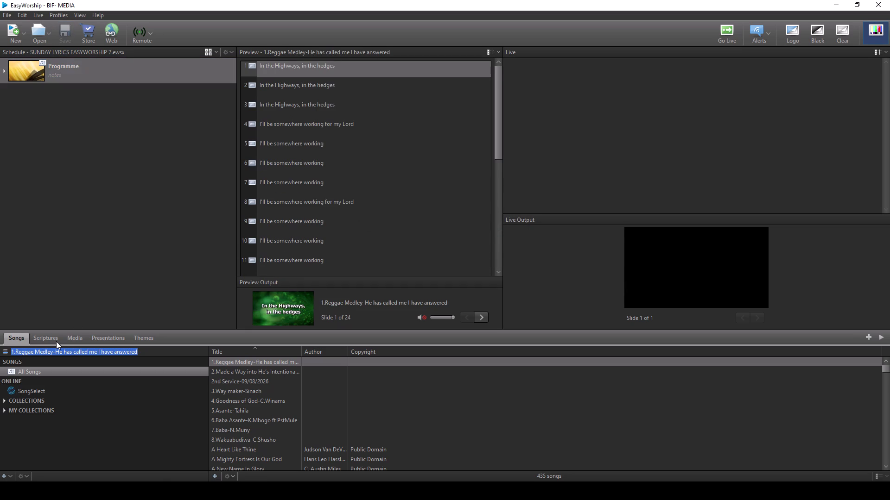
type("naweza")
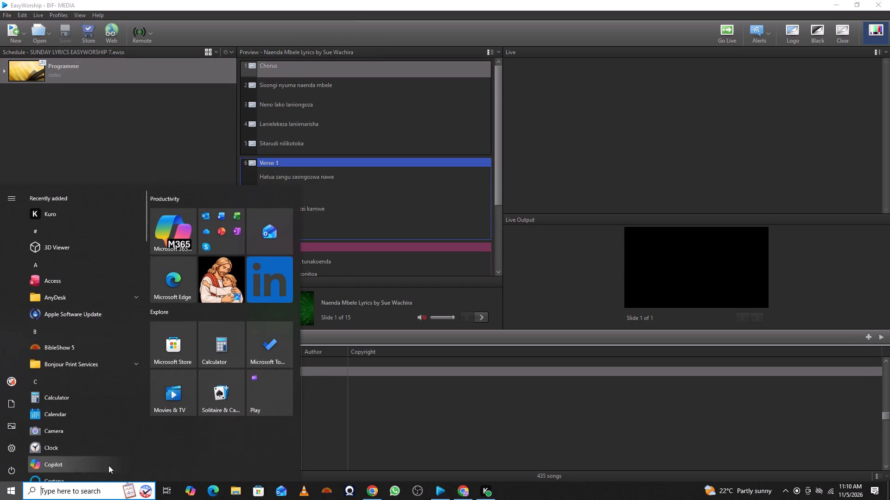
Open Notepad with a blank document.
key("n")
key("o")
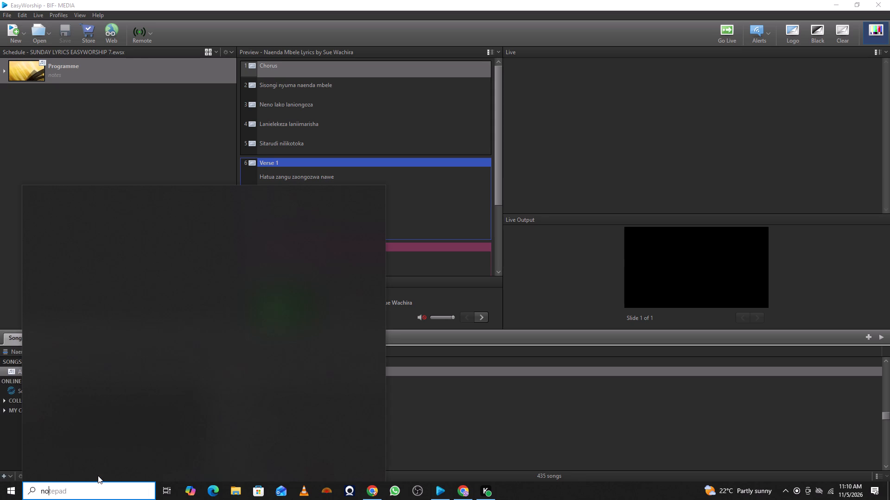
type("tep")
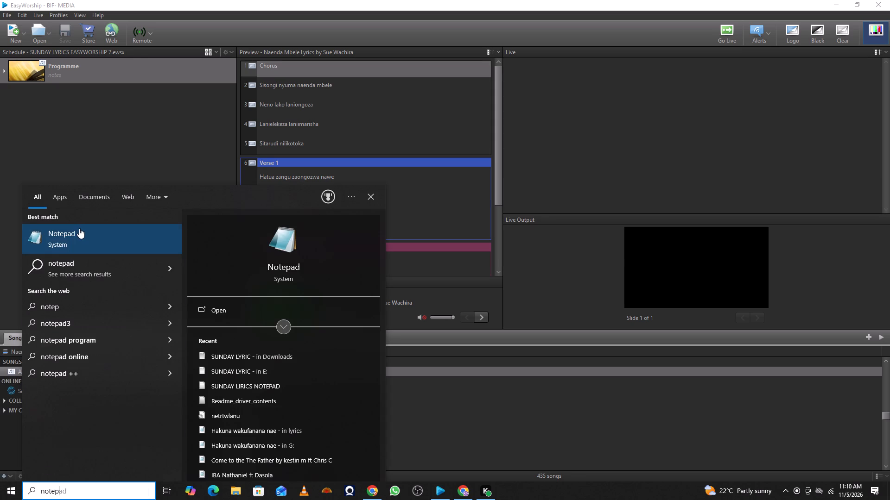
left_click(80, 235)
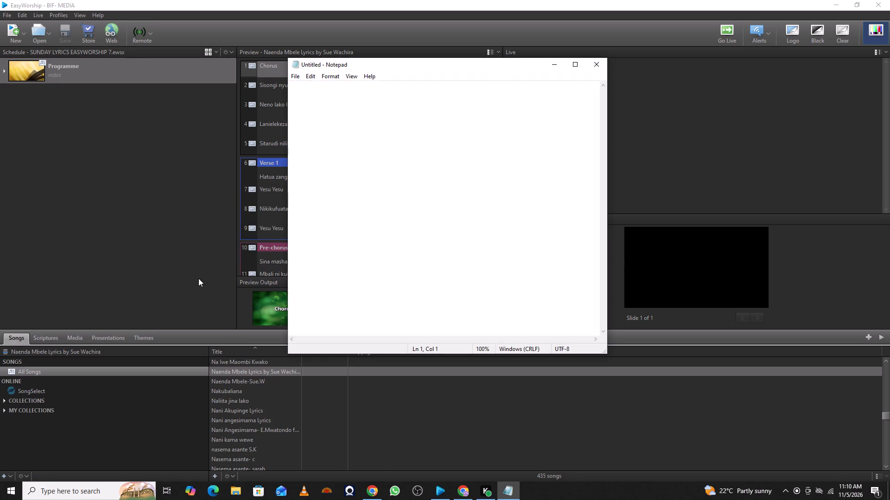
Switch to Google Chrome and search the web for "nawezaje kunyamaza lyrics by dr ipyana".
left_click(464, 487)
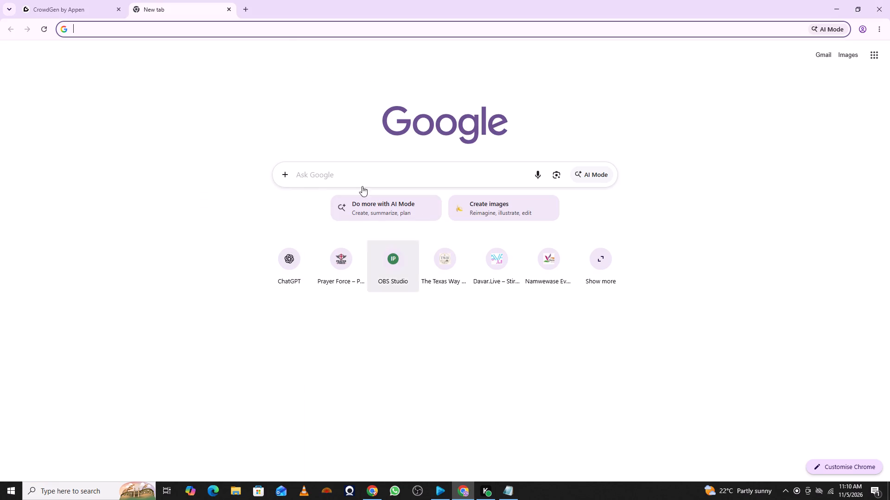
type("nawezake")
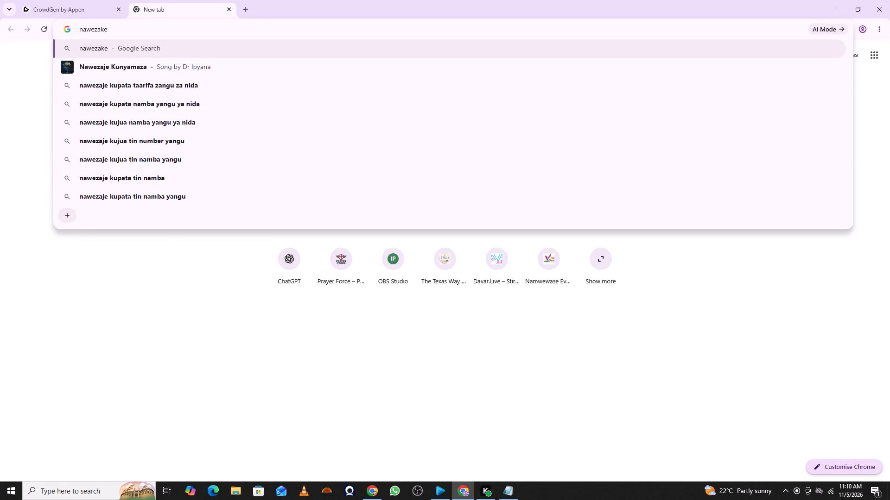
key("BackSpace")
key("BackSpace")
type("je kun")
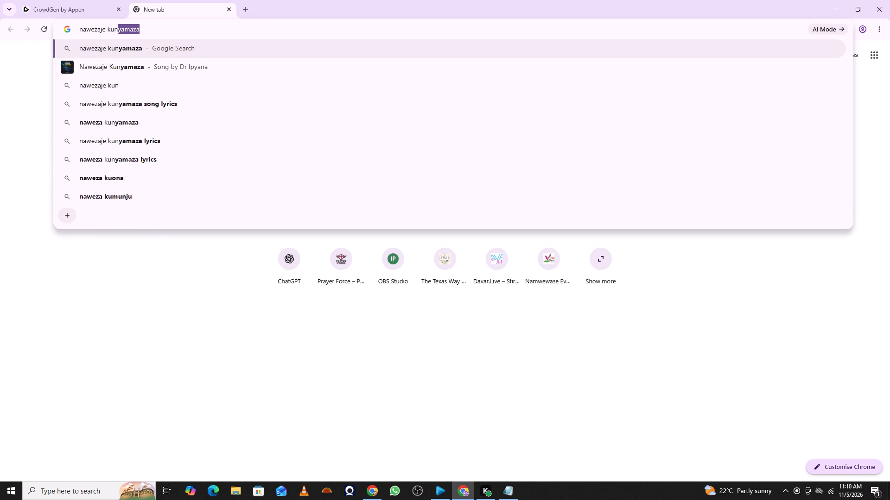
key("Right")
key("space")
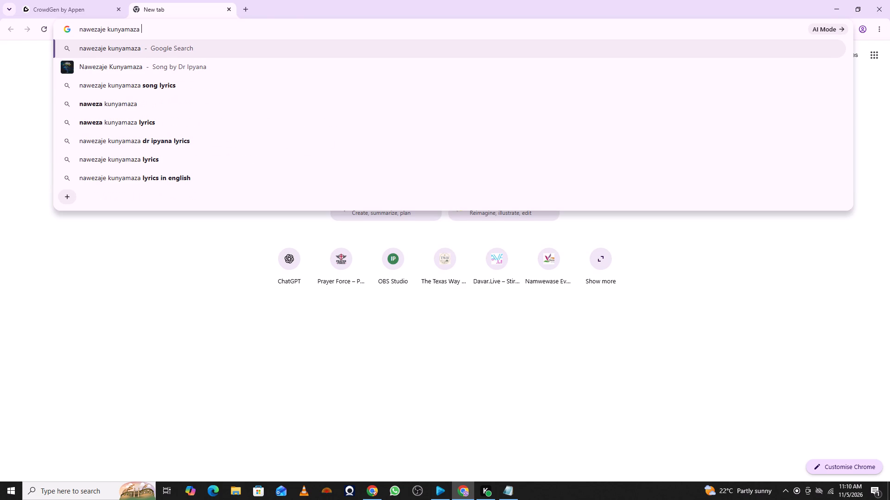
type("lyrics by7")
key("space")
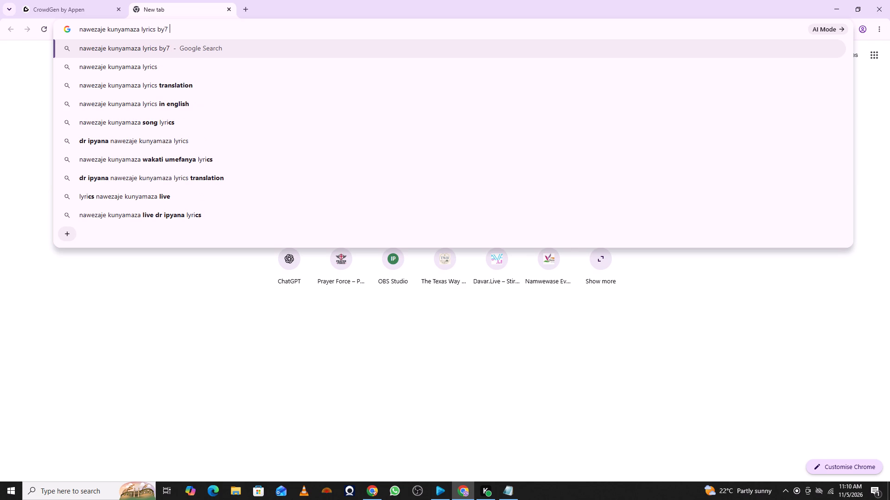
key("BackSpace")
key("BackSpace")
key("space")
type("dr ipyana")
key("Return")
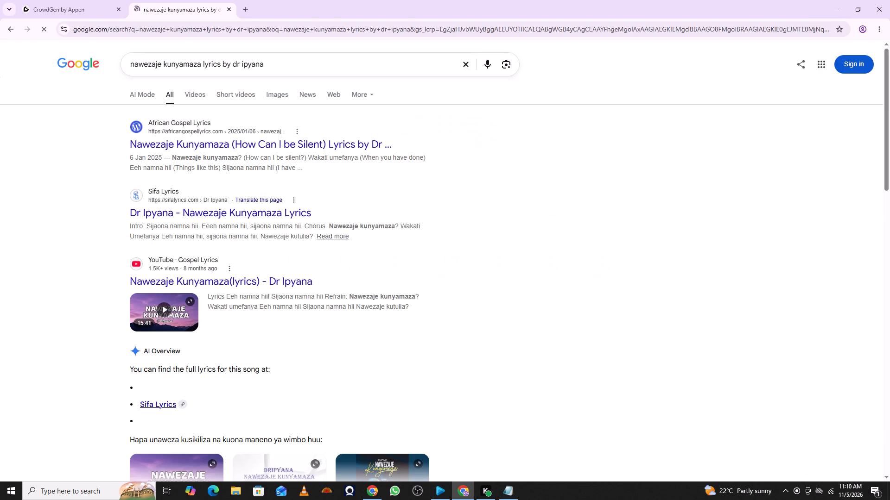
Open the African Gospel Lyrics result for Nawezaje Kunyamaza and go to the song's lyrics.
left_click(254, 139)
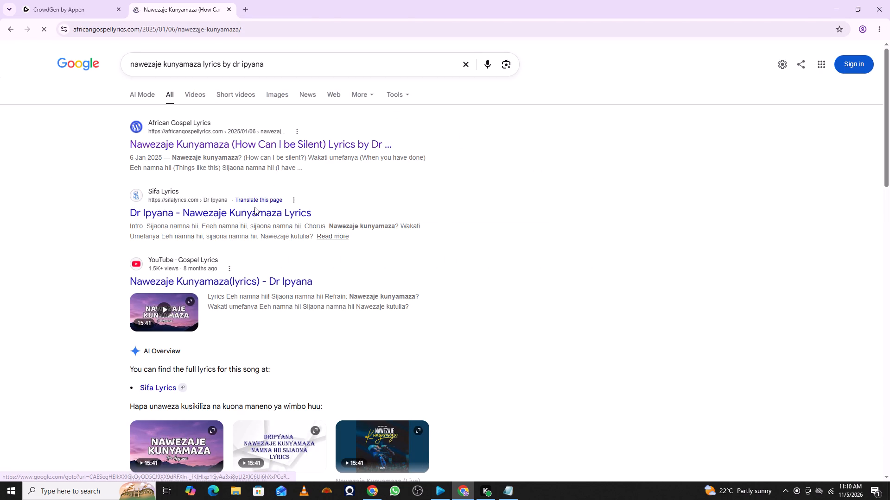
left_click(254, 209)
scroll(219, 151, "down", 6)
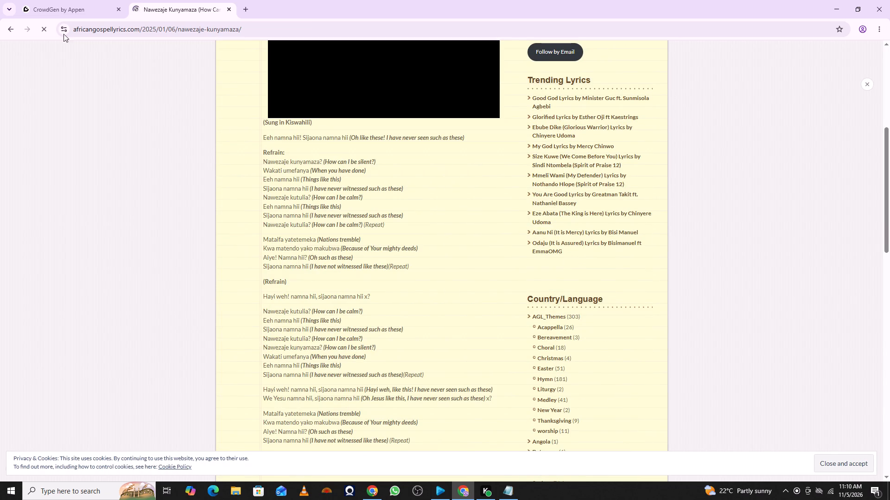
Return to the search results and open the Sifa Lyrics page for Nawezaje Kunyamaza.
left_click(12, 33)
left_click(210, 213)
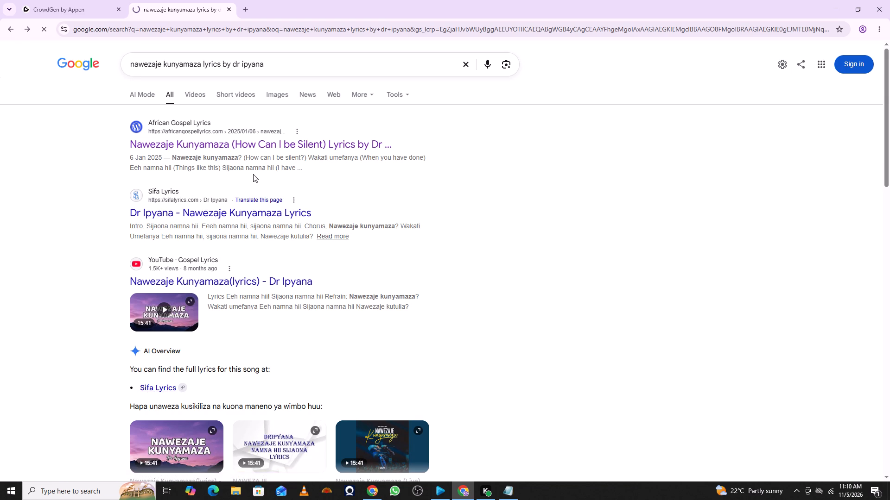
Copy the full Nawezaje Kunyamaza lyrics from the Intro heading through the last line of the Outro.
scroll(253, 174, "down", 6)
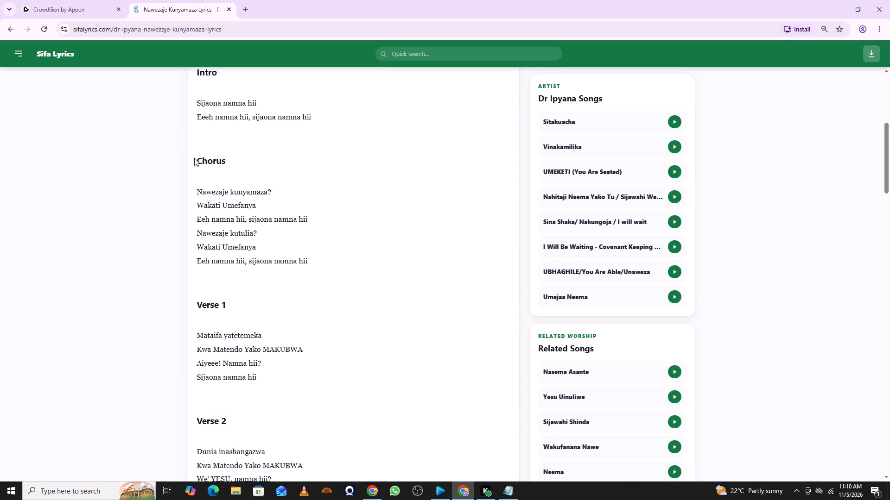
left_click_drag(194, 72, 209, 96)
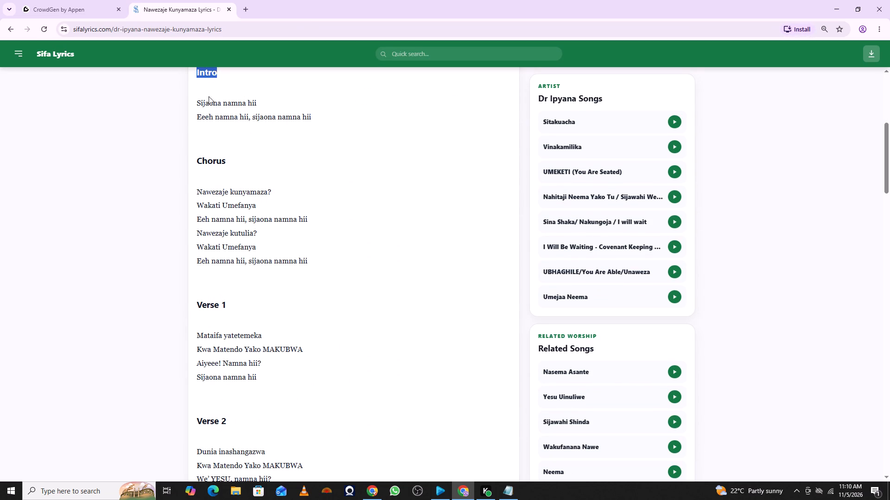
left_click_drag(209, 96, 342, 432)
key("Down")
key("Down")
key("Down")
key("Down")
key("Down")
key("Down")
key("Down")
key("Down")
key("Down")
key("Down")
key("Down")
key("Down")
key("Down")
key("Down")
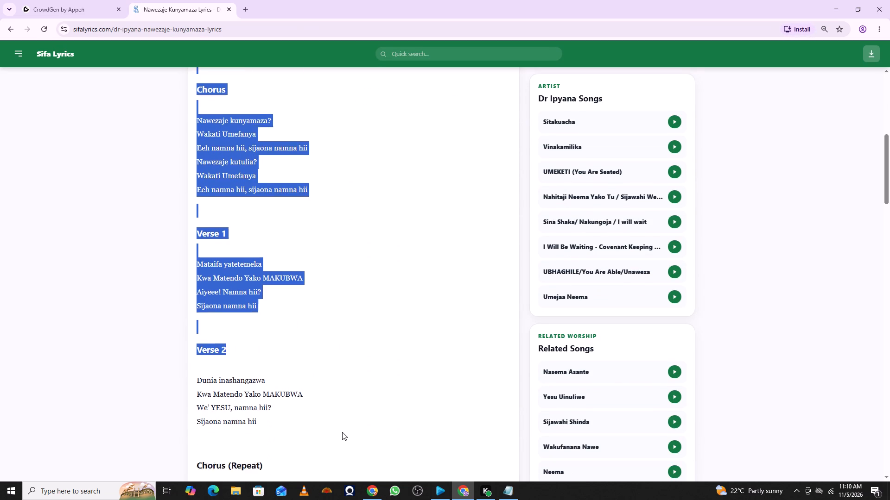
left_click_drag(342, 432, 343, 456)
key("Down")
key("Down")
key("Down")
key("Down")
key("Down")
key("Down")
key("Down")
key("Down")
key("Down")
key("Down")
key("Down")
key("Down")
key("Down")
key("Down")
key("Down")
key("Down")
key("Down")
key("Down")
key("Down")
key("Down")
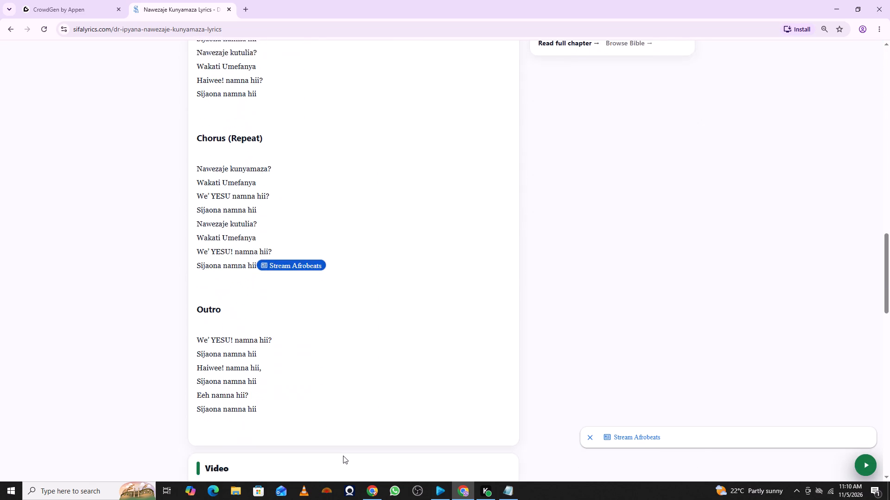
left_click_drag(343, 456, 306, 398)
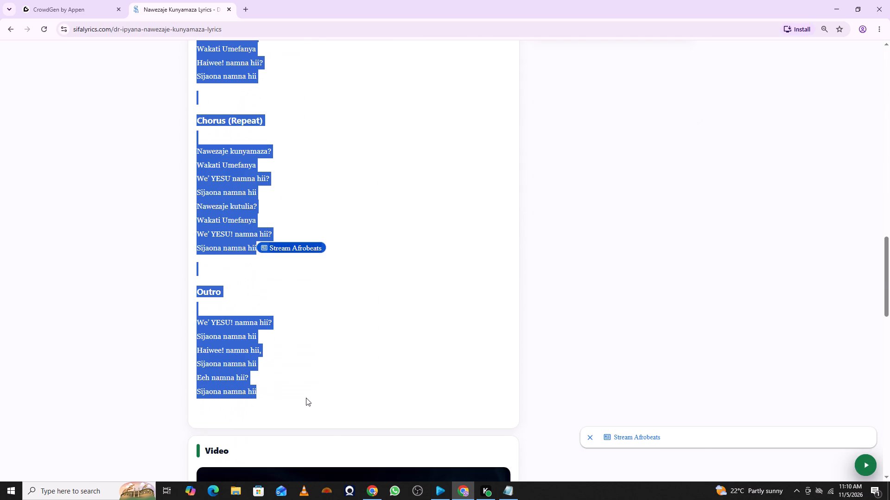
key("ctrl+c")
Switch to Notepad and paste the copied lyrics into the blank document.
left_click(513, 491)
left_click(427, 169, "ctrl")
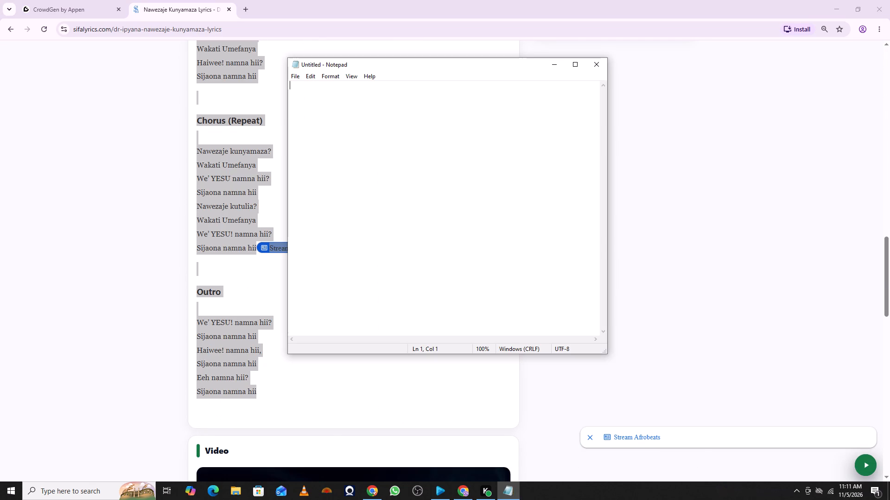
key("ctrl+v")
Delete the stray text "Stream Afrobeats" from the end of the first Chorus.
scroll(428, 181, "up", 17)
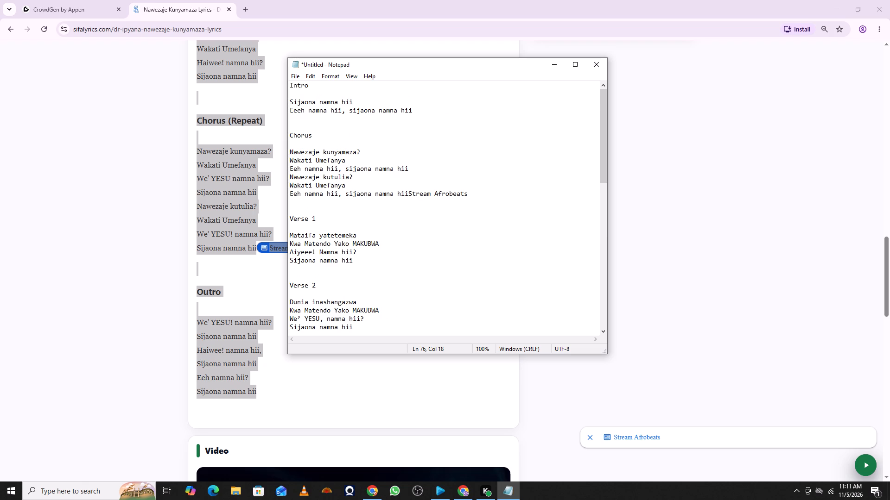
left_click_drag(409, 194, 484, 195)
key("BackSpace")
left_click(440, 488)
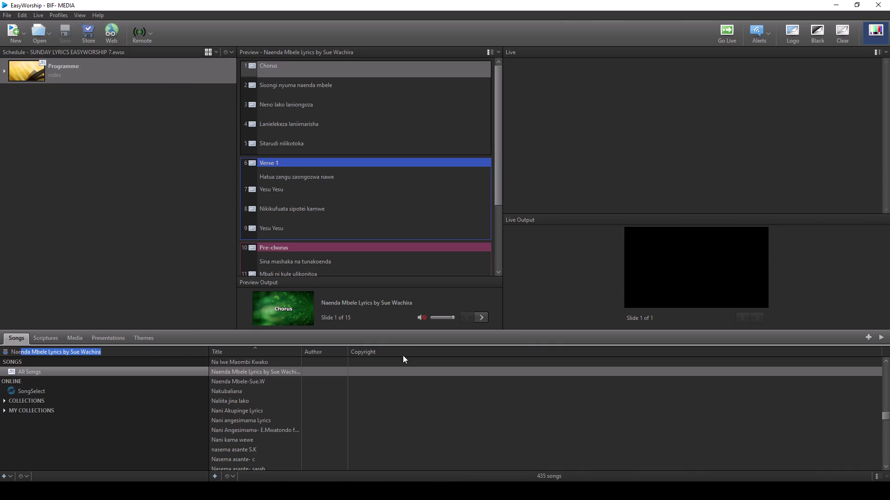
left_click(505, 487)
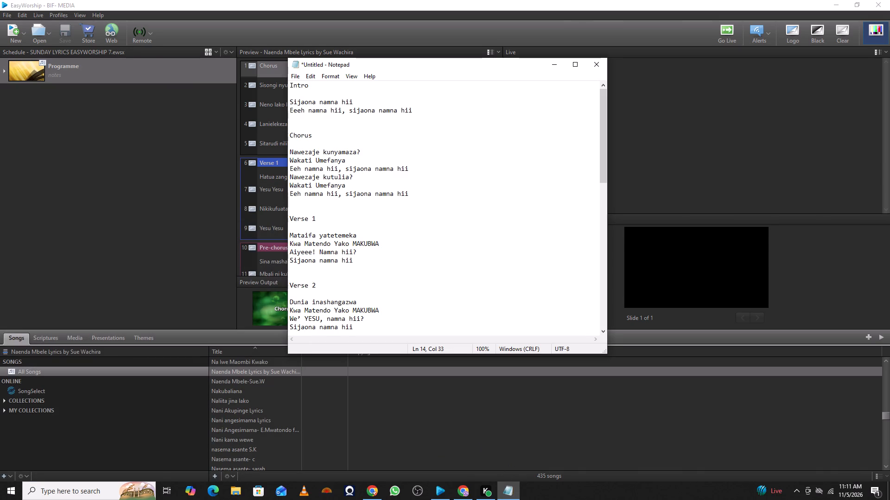
Delete "(Repeat)" from the two Chorus headings following Verse 2, and "Stream Afrobeats" from the end of the second Chorus.
scroll(348, 315, "down", 5)
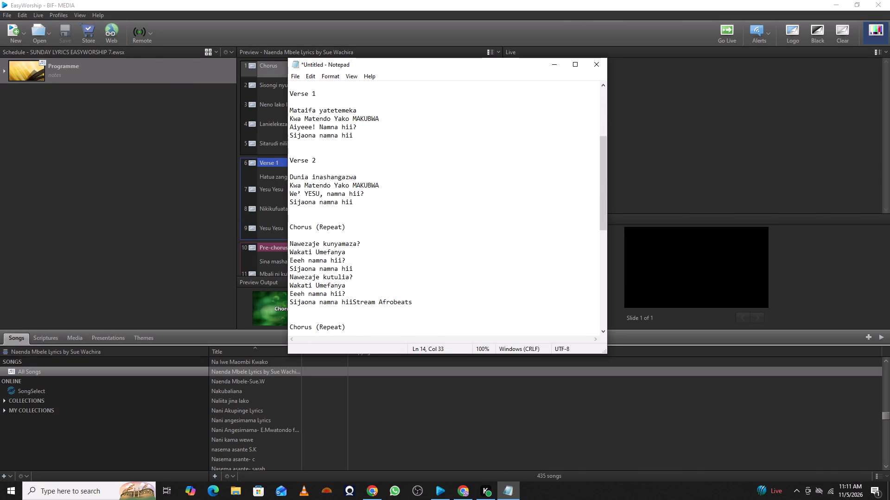
left_click_drag(352, 226, 316, 227)
key("BackSpace")
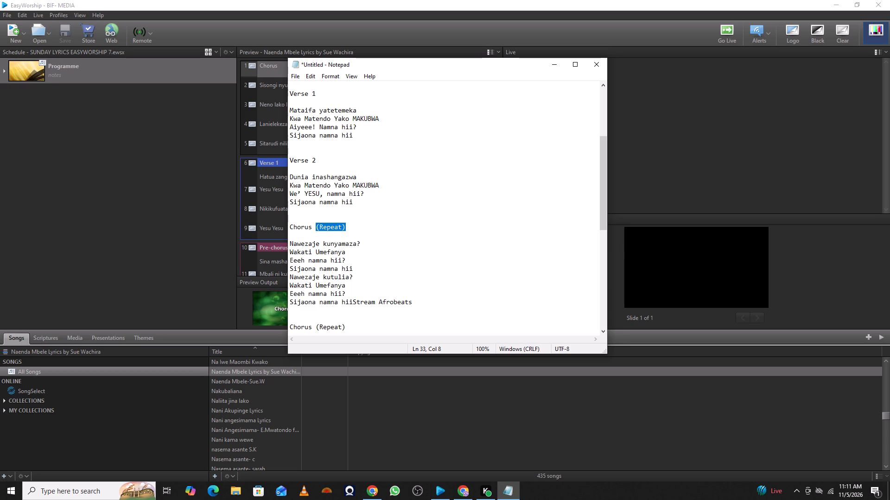
scroll(335, 246, "down", 1)
left_click_drag(348, 303, 317, 303)
key("BackSpace")
left_click_drag(354, 275, 416, 279)
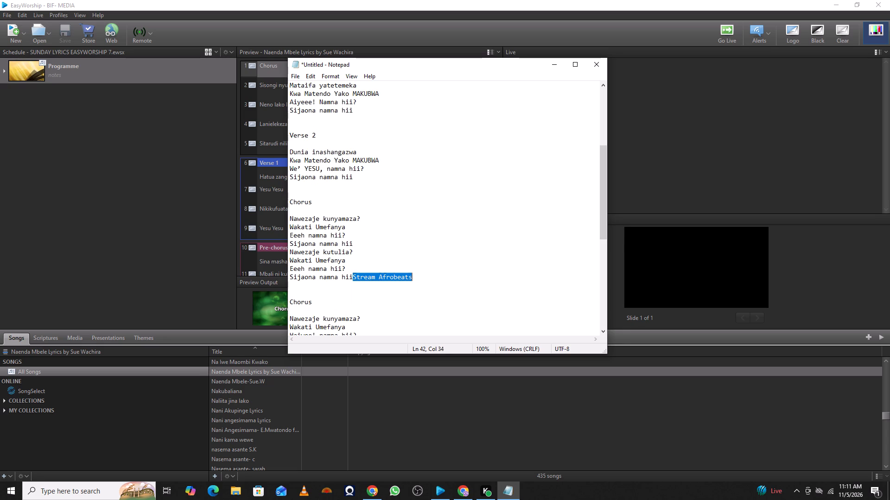
left_click_drag(416, 279, 419, 279)
key("BackSpace")
Delete "(Repeat)" from the last Chorus heading and "Stream Afrobeats" from the end of that chorus.
scroll(419, 279, "down", 8)
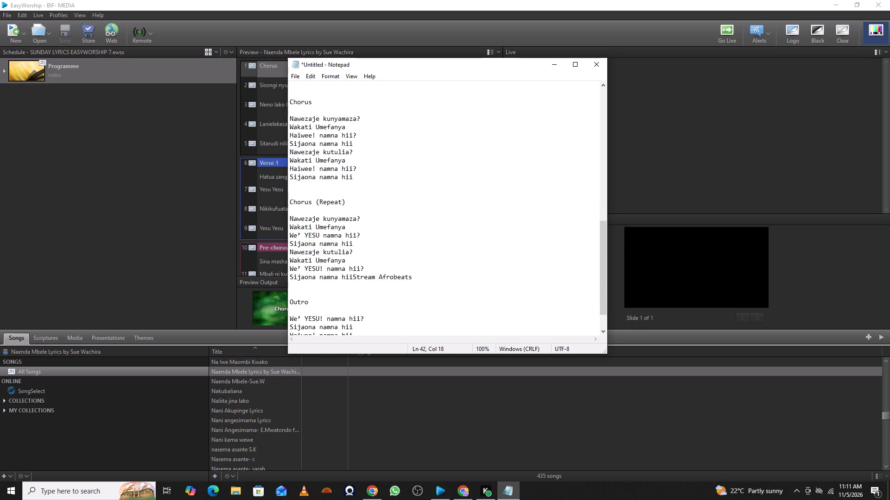
left_click_drag(352, 202, 315, 202)
key("BackSpace")
scroll(374, 276, "up", 1)
scroll(374, 277, "down", 3)
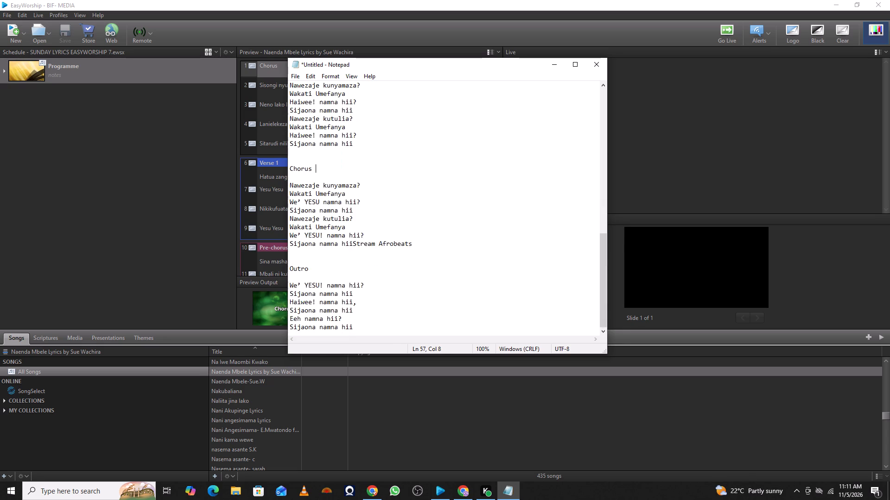
scroll(373, 270, "up", 2)
left_click_drag(353, 293, 364, 293)
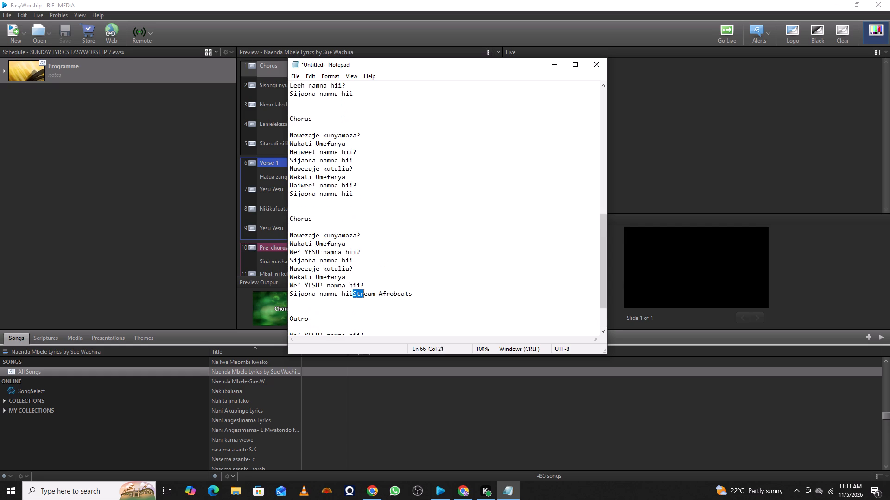
left_click_drag(364, 293, 419, 293)
key("BackSpace")
Look through the pasted lyrics from the last Chorus back to the Intro for leftover stray text.
scroll(411, 262, "up", 7)
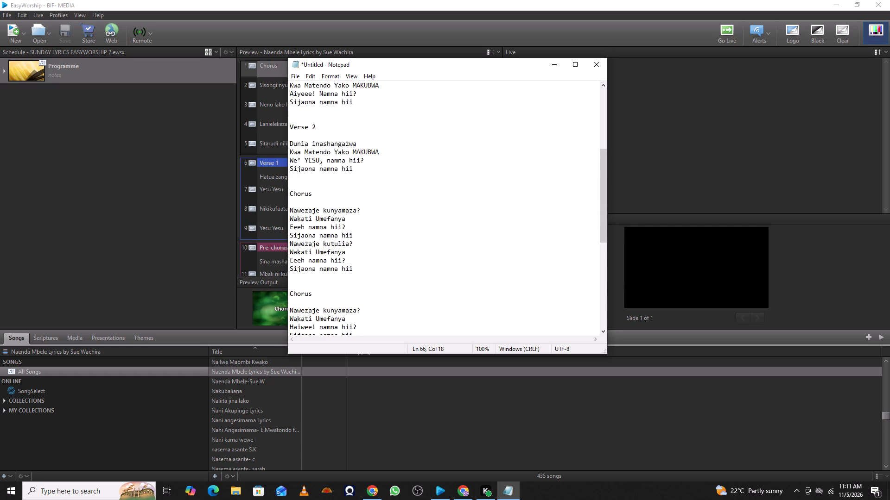
scroll(411, 262, "up", 4)
scroll(411, 262, "down", 1)
scroll(411, 262, "up", 17)
scroll(411, 262, "down", 12)
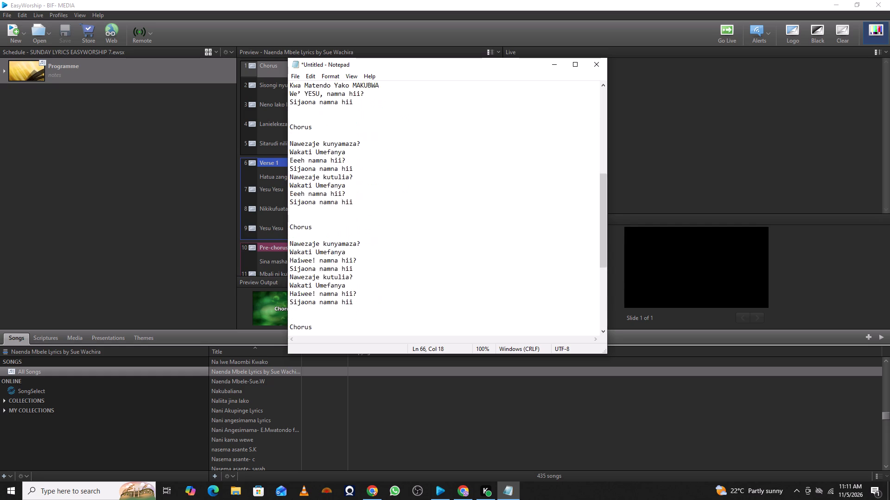
scroll(411, 262, "down", 5)
scroll(411, 262, "up", 1)
scroll(411, 262, "down", 15)
scroll(346, 267, "up", 9)
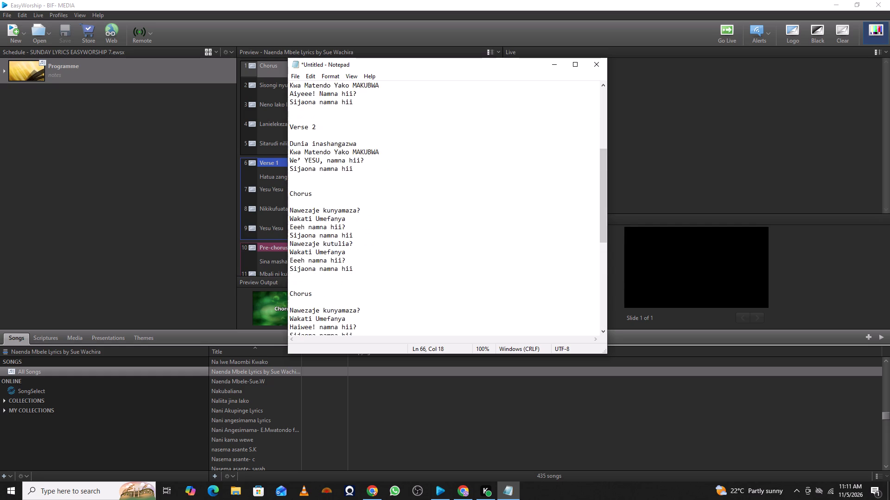
scroll(348, 190, "up", 15)
Separate the two Intro lyric lines with two blank lines, and go to the first Chorus lyric line.
left_click(288, 104)
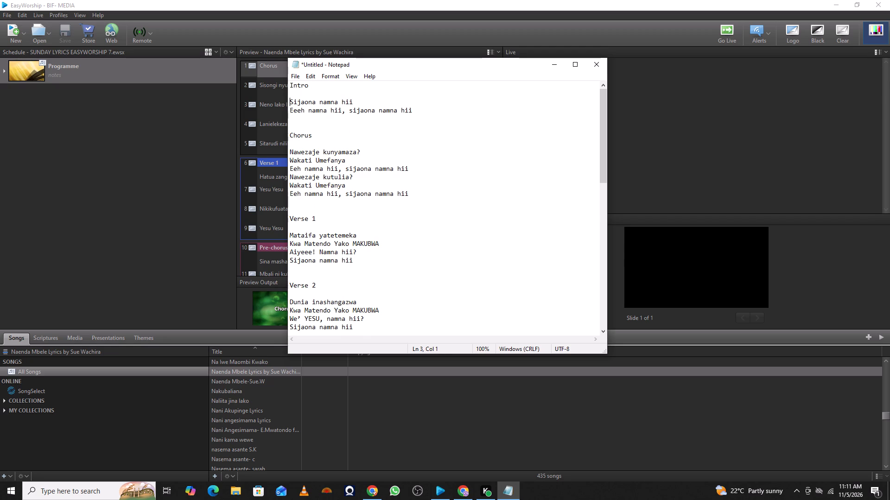
key("Down")
key("Return")
key("Return")
key("Down")
key("Down")
key("Down")
key("Down")
key("Down")
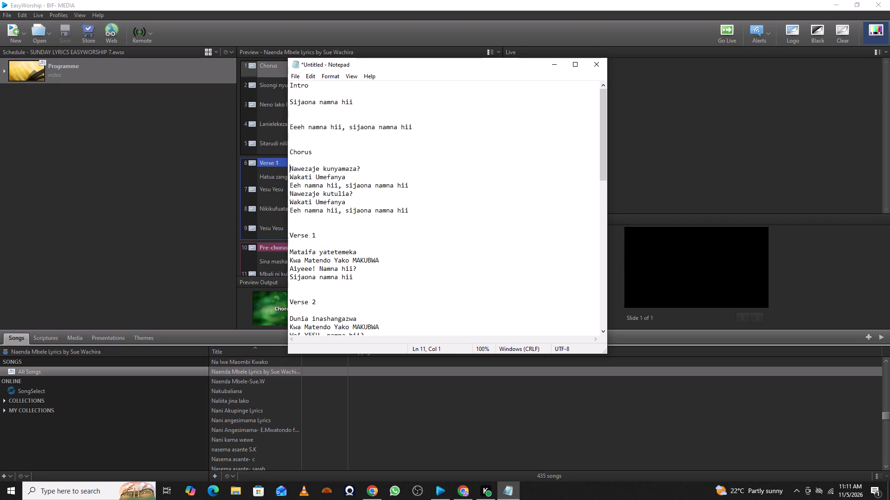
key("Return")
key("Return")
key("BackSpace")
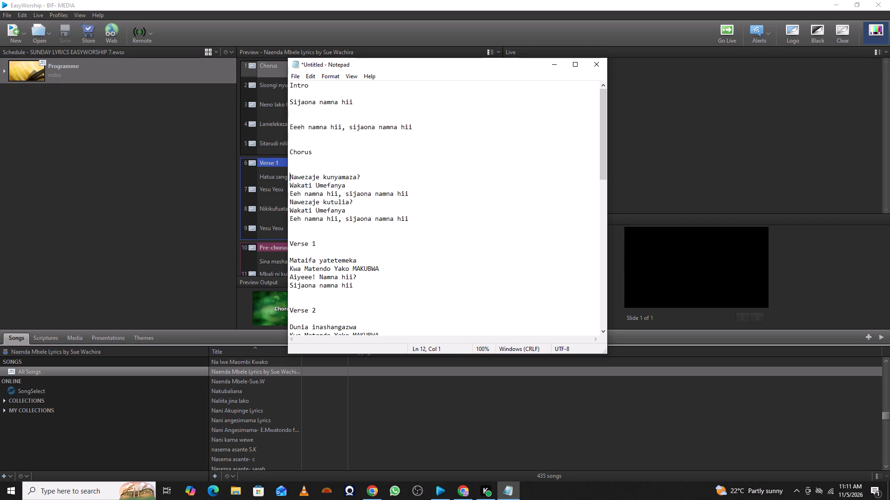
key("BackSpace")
Separate every lyric line of the first Chorus with two blank lines.
key("Down")
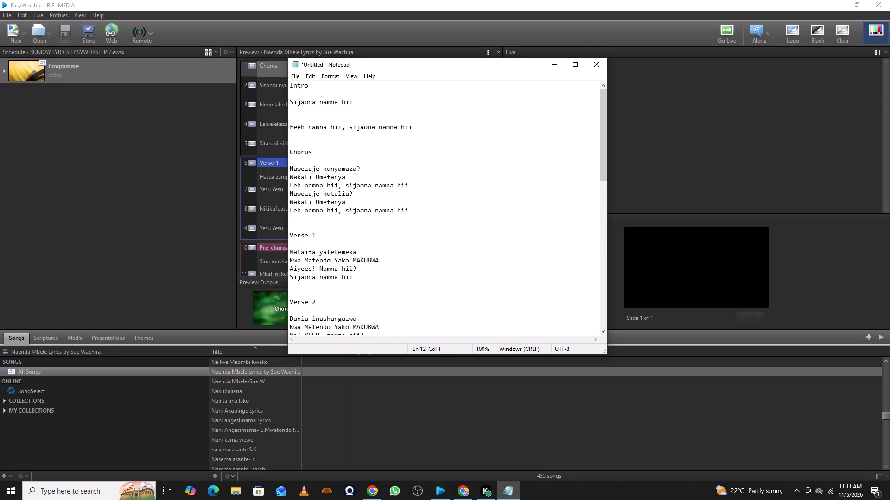
key("Return")
key("Return")
key("Down")
key("Return")
key("Return")
key("Down")
key("Return")
key("Return")
key("Down")
key("Return")
key("Return")
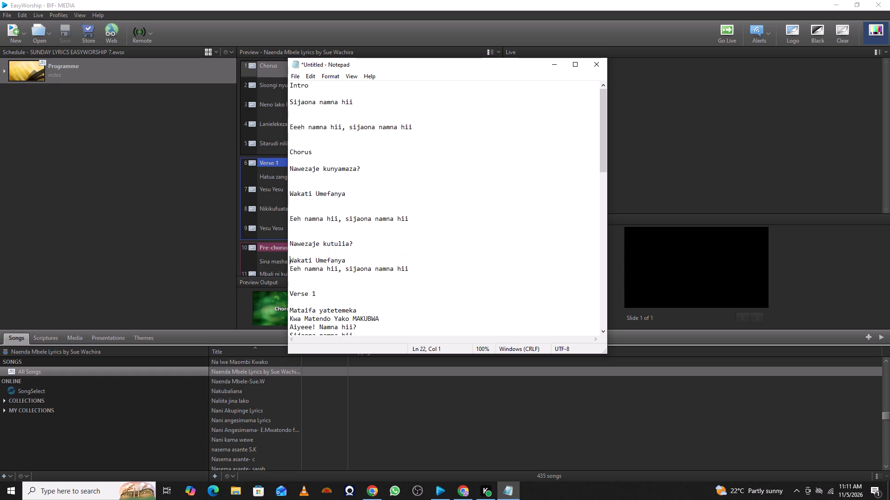
key("Down")
key("Return")
key("Return")
Space out Verse 1 with an extra blank line below its heading, two between lyric lines, and an extra one after the verse.
key("Down")
key("Down")
key("Down")
key("Down")
key("Down")
key("Return")
key("Down")
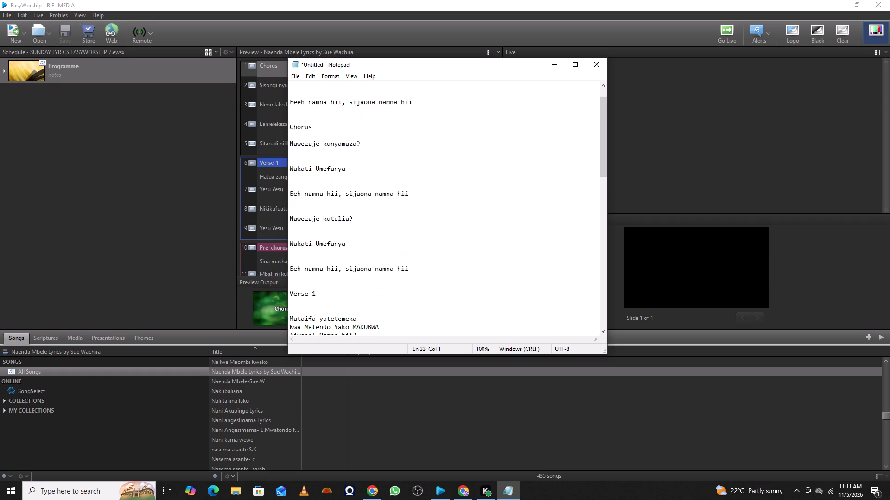
key("Return")
key("Return")
key("Down")
key("Return")
key("Return")
key("Down")
key("Return")
key("Return")
key("Down")
key("Return")
Separate every lyric line of Verse 2 with two blank lines.
key("Down")
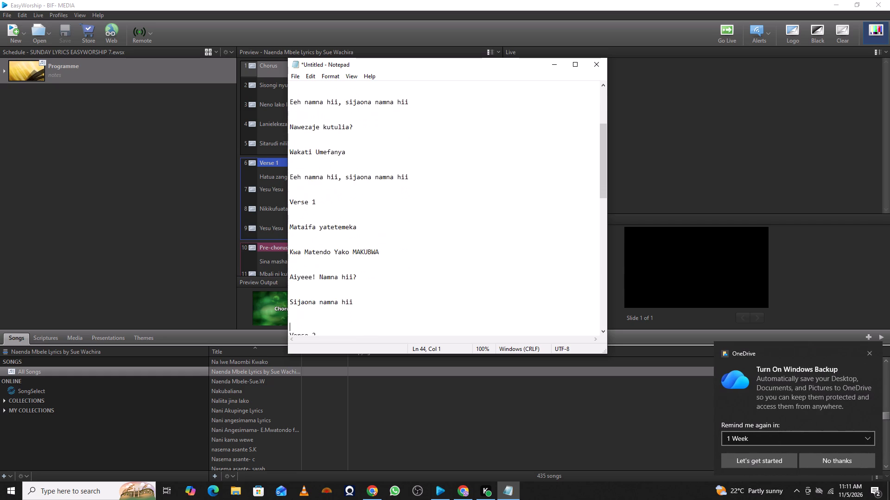
key("Down")
key("Down")
key("Down")
key("Down")
key("Down")
key("Up")
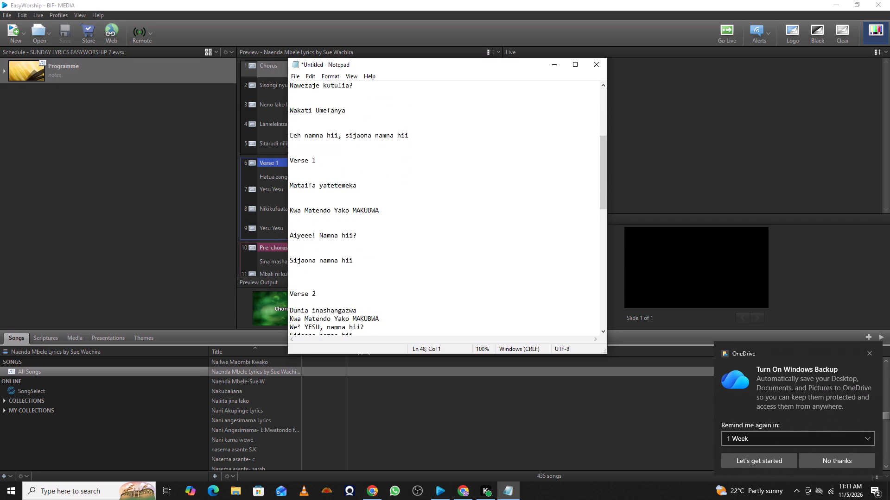
key("Return")
key("Return")
key("Down")
key("Return")
key("Return")
key("Down")
key("Down")
key("Up")
key("Return")
key("Return")
Space out the Chorus following Verse 2: an extra blank line below its heading and two between its first four lyric lines.
key("Down")
key("Down")
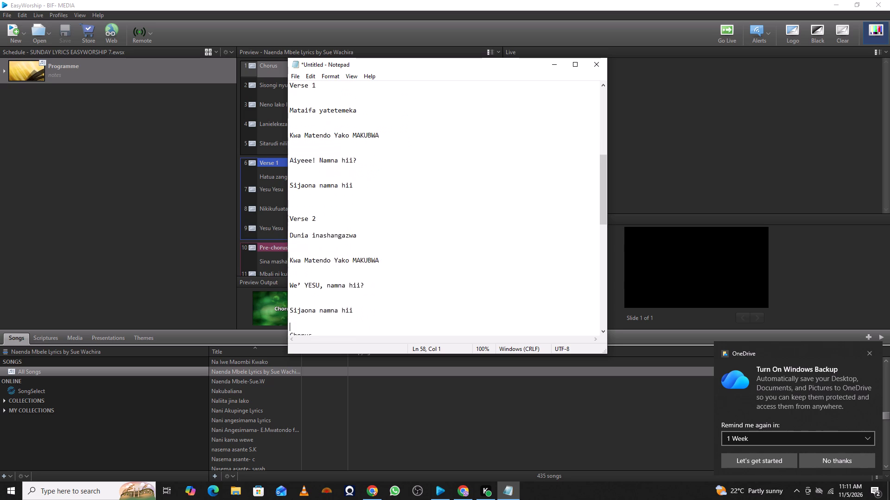
key("Down")
key("Down")
key("Down")
key("Return")
key("Down")
key("Return")
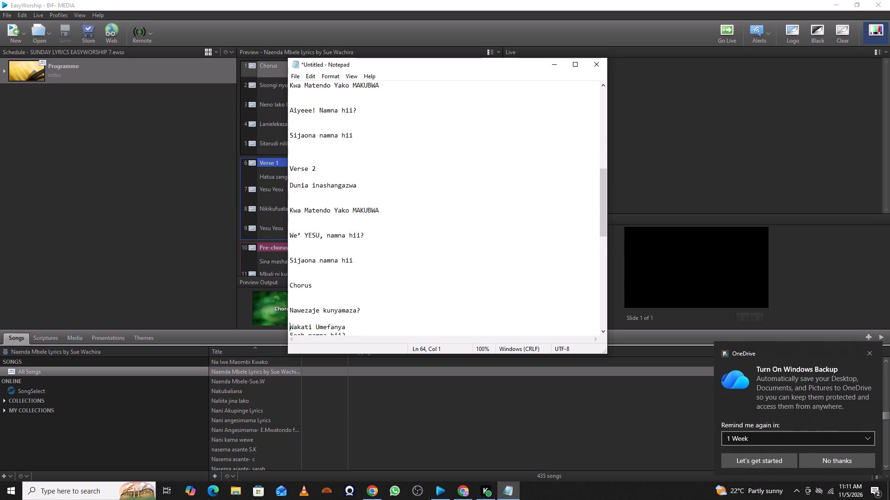
key("Return")
key("Down")
key("Return")
key("Return")
key("Down")
key("Return")
key("Return")
Separate the remaining lyric lines of the same Chorus, starting at "Nawezaje kutulia?", with two blank lines each.
key("Down")
key("Return")
key("Return")
key("Down")
key("Return")
key("Return")
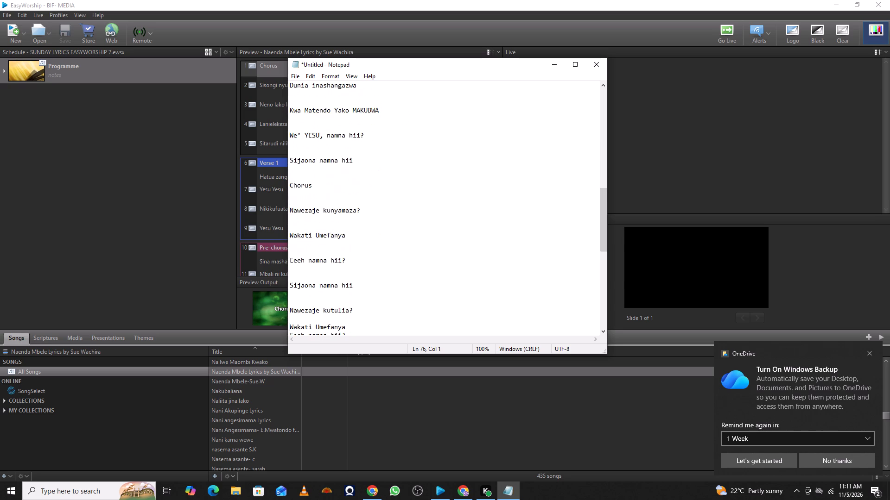
key("Down")
key("Return")
key("Return")
key("Down")
key("Return")
key("Return")
Separate the first four lyric lines of the "Haiwee! namna hii?" Chorus with two blank lines.
key("Down")
key("Down")
key("Down")
key("Down")
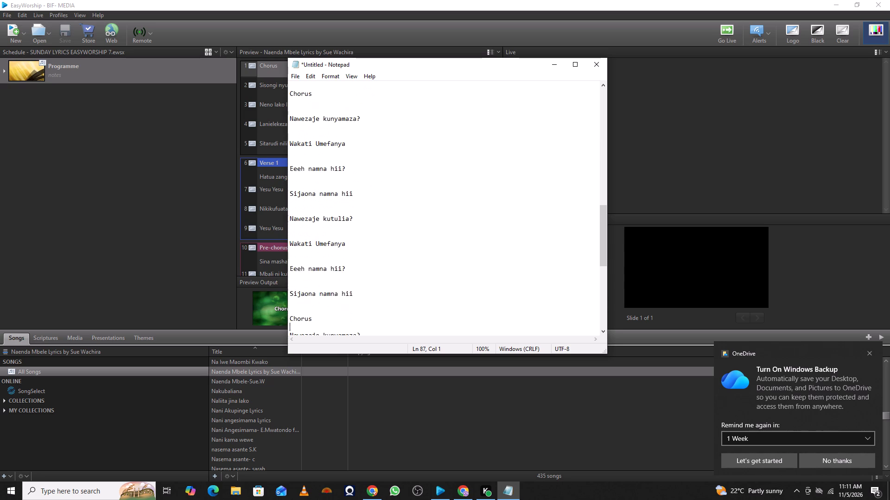
key("Down")
key("Down")
key("Return")
key("Return")
key("Down")
key("Return")
key("Return")
key("Down")
key("Return")
key("Return")
Separate the last four lyric lines of the "Haiwee!" Chorus, from "Nawezaje kutulia?" on, with two blank lines each.
key("Down")
key("Return")
key("Down")
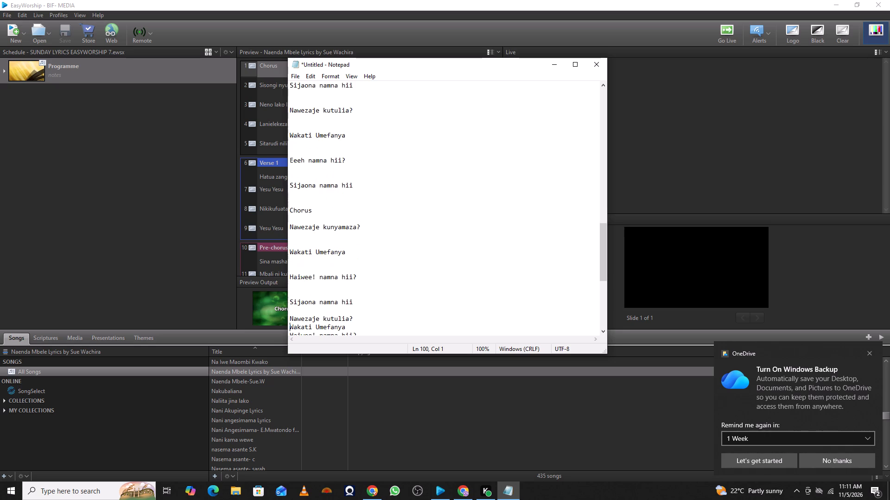
key("Up")
key("Return")
key("Down")
key("Return")
key("Return")
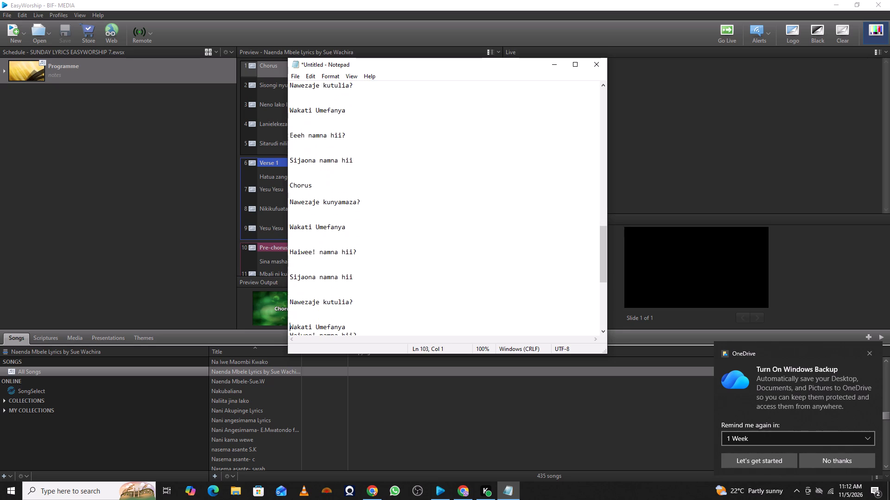
key("Down")
key("Return")
key("Return")
key("Down")
key("Return")
key("Return")
Separate the first three lyric lines of the final Chorus, through "We' YESU namna hii?", with two blank lines.
key("Down")
key("Down")
key("Down")
key("Down")
key("Down")
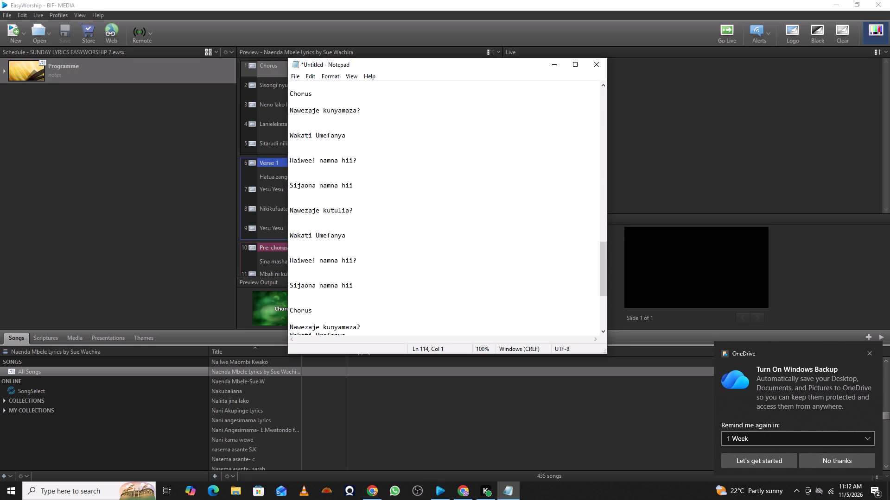
key("Down")
key("Down")
key("Up")
key("Return")
key("Return")
key("Down")
key("Return")
key("Return")
Put two blank lines above both "Sijaona namna hii" and "Nawezaje kutulia?" in the middle of the final Chorus.
key("Down")
key("Return")
key("Down")
key("Return")
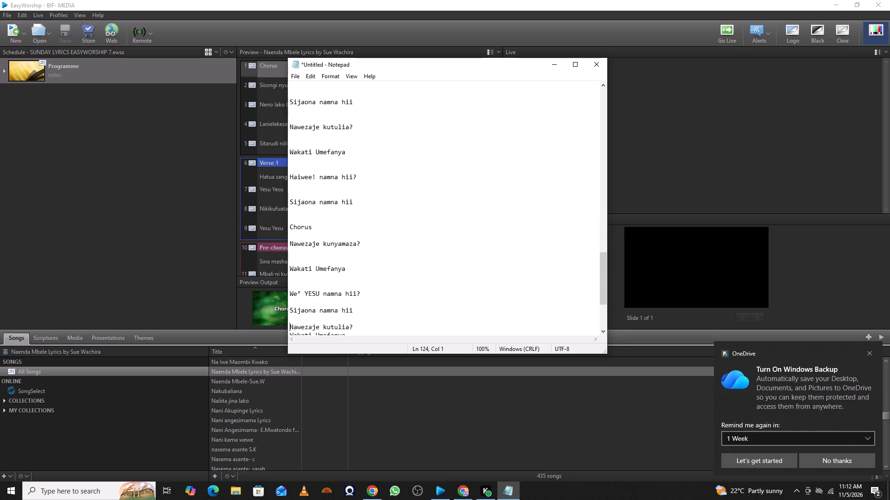
key("Return")
key("Down")
key("Up")
key("Up")
key("Up")
key("Up")
key("Return")
Separate the last three lyric lines of the final Chorus, starting at "Wakati Umefanya", with two blank lines each.
key("Down")
key("Down")
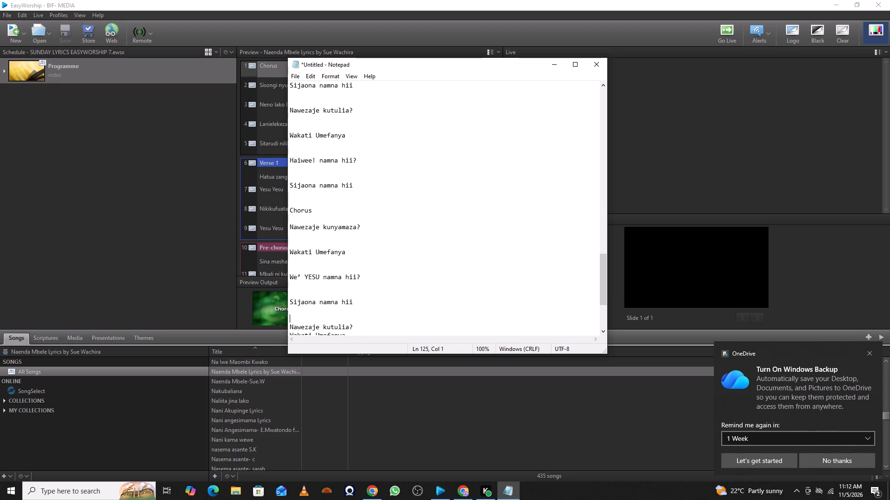
key("Down")
key("Down")
key("Return")
key("Return")
key("Down")
key("Return")
key("Return")
key("Down")
key("Return")
key("Return")
Separate the first three Outro lyric lines, through "Haiwee! namna hii,", with two blank lines.
key("Down")
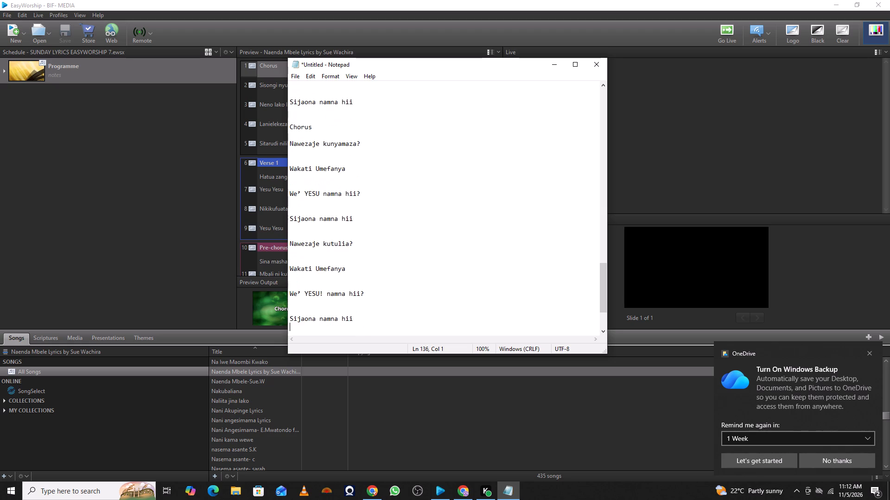
key("Down")
key("Down")
key("Down")
key("Down")
key("Down")
key("Down")
key("Up")
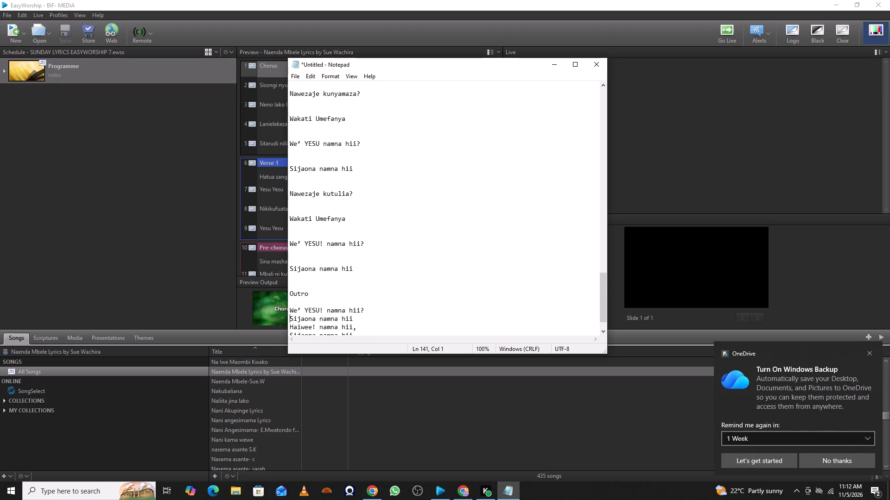
key("Return")
key("Return")
key("Down")
key("Return")
key("Return")
Put two blank lines above each of the last three Outro lyric lines, through the closing "Sijaona namna hii".
key("Down")
key("Return")
key("Down")
key("Return")
key("Down")
key("Up")
key("Up")
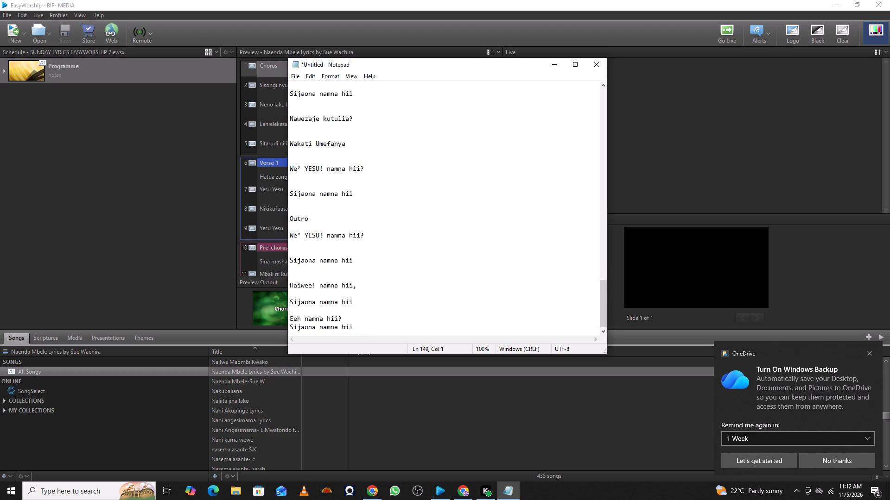
key("Up")
key("Return")
key("Down")
key("Down")
key("Return")
key("Down")
key("Down")
key("Up")
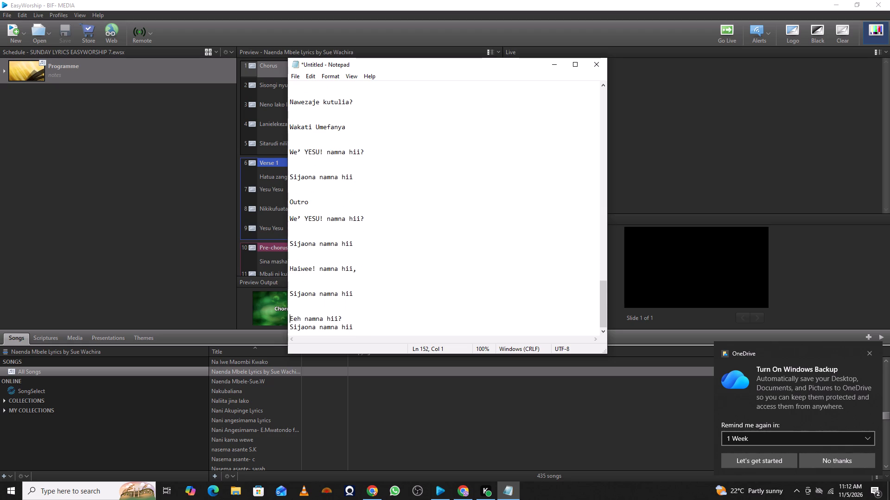
key("Down")
key("Return")
key("Return")
Copy all the spaced lyrics from Notepad and paste them as the words of a new song in EasyWorship.
key("ctrl+a")
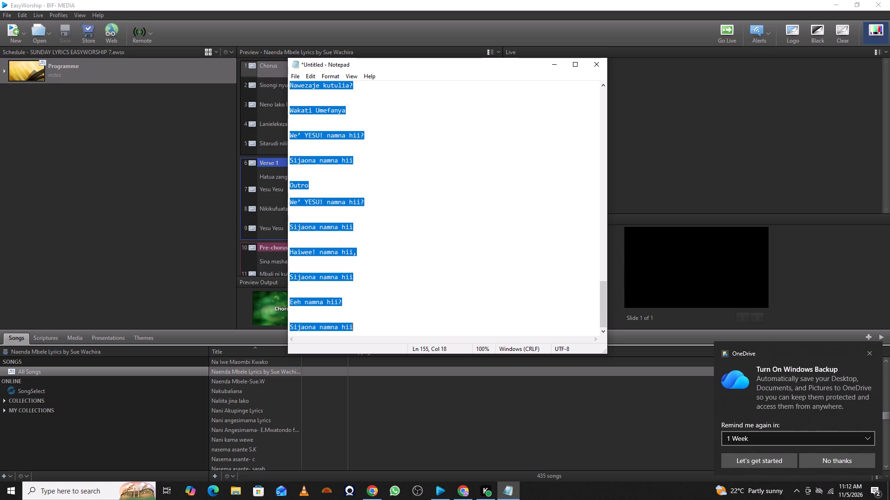
key("ctrl+c")
left_click(19, 39)
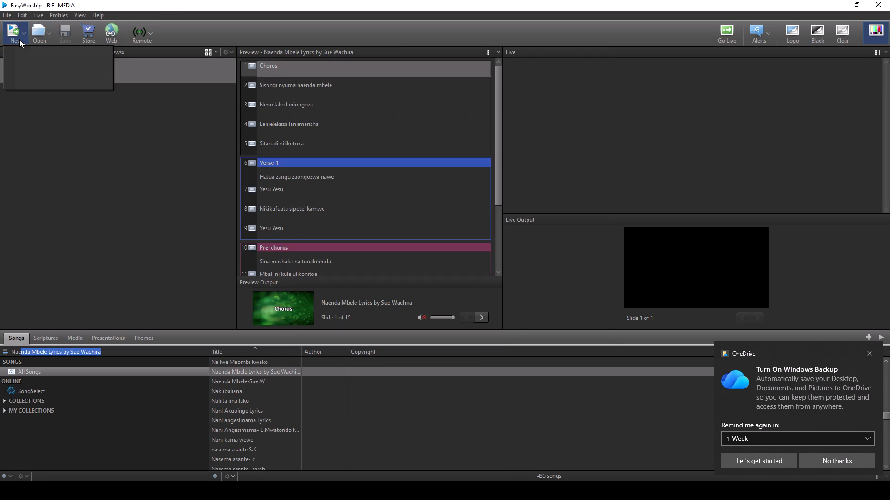
left_click(34, 61)
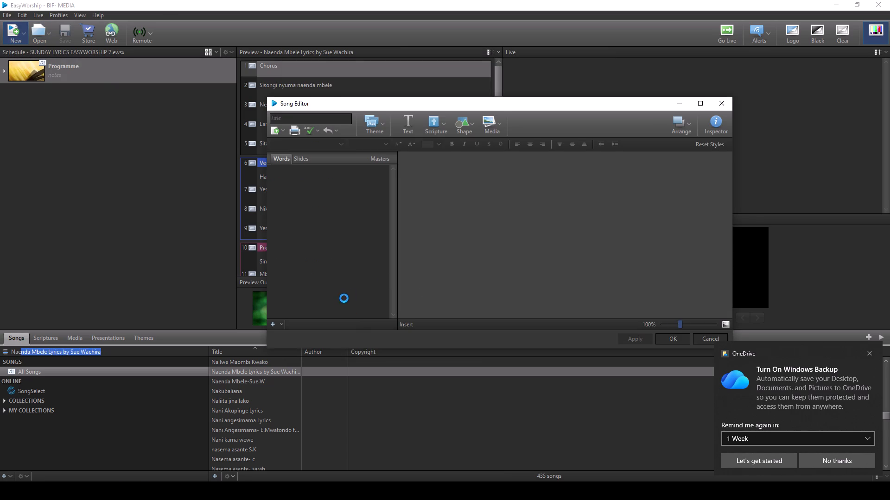
left_click(310, 178)
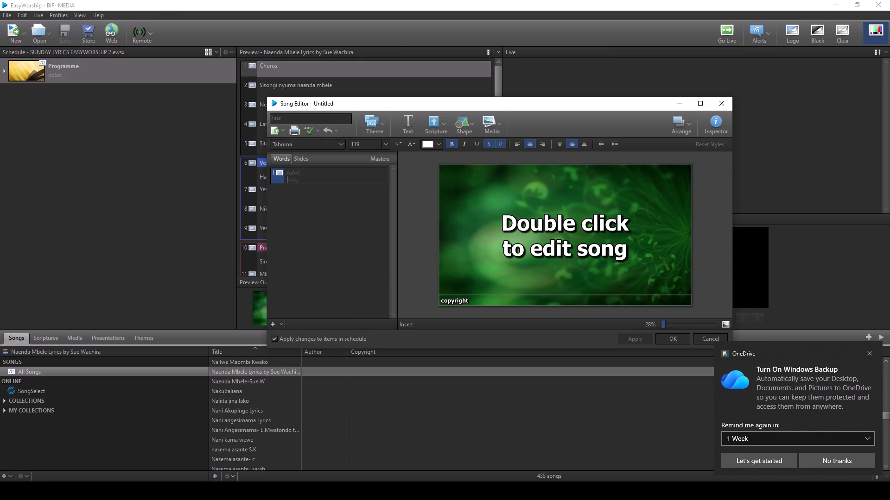
key("ctrl+v")
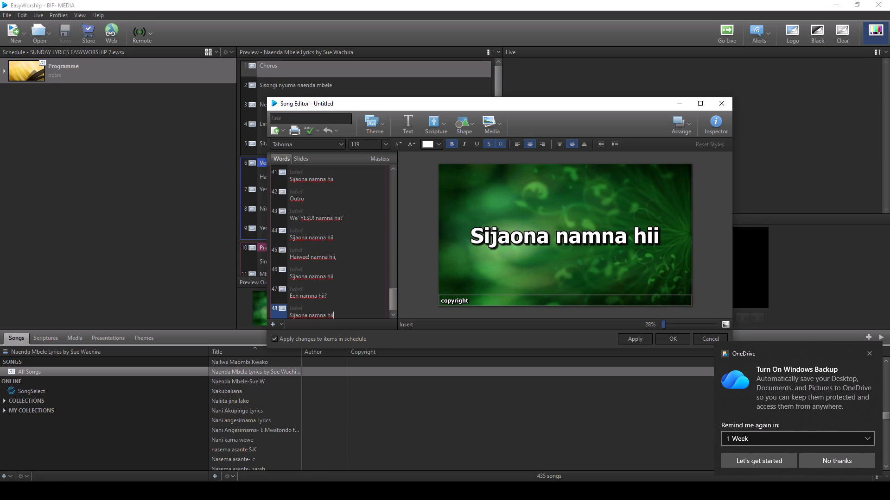
Switch to File Explorer and open the Nexora_Enterprise_Corporate_Financial_Model_2027 workbook from the Dennis folder on the Desktop.
left_click(237, 489)
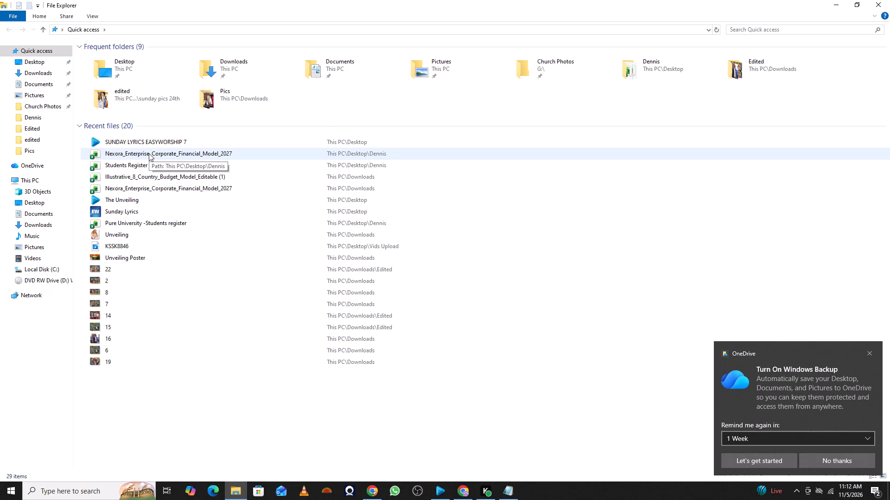
left_click(141, 72)
double_click(141, 72)
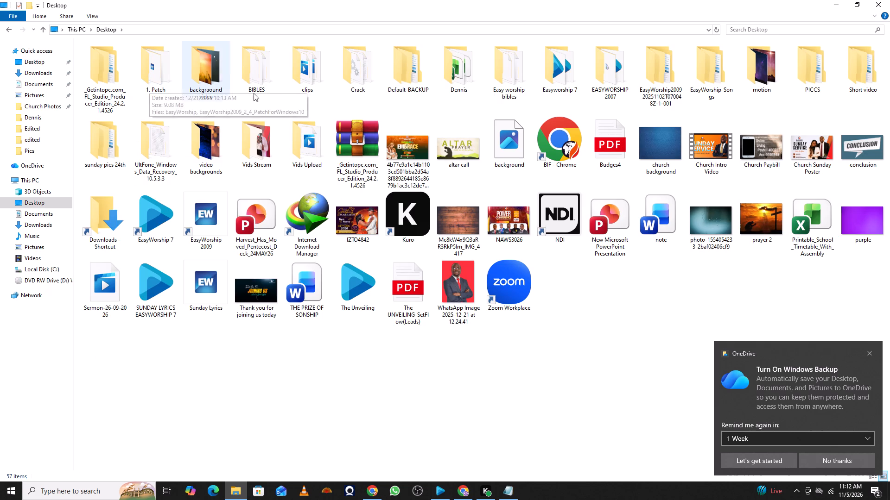
double_click(459, 77)
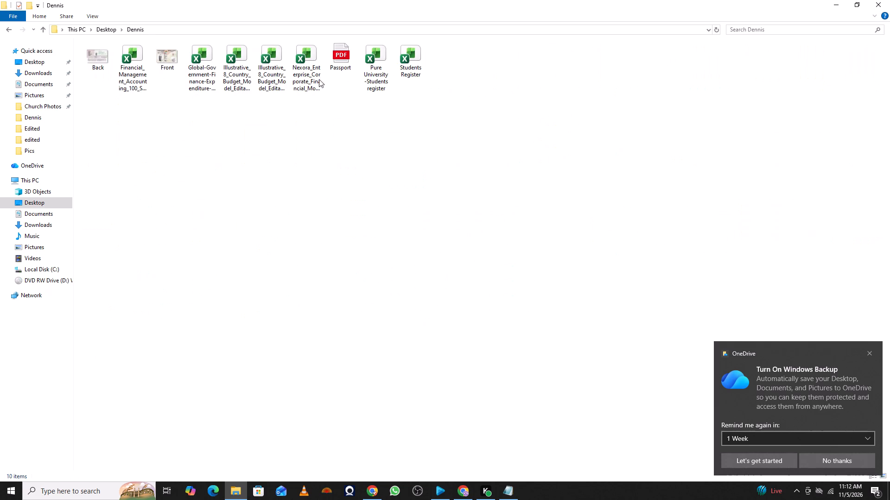
double_click(305, 71)
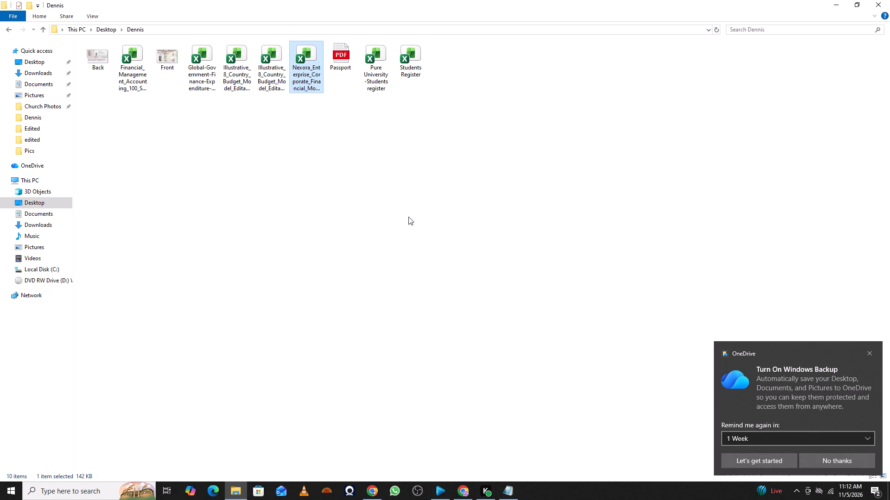
Return to EasyWorship, title the new song "Nawezaje Kunyamaza Lyrics by Dr. Ipyana" and save it to the song library.
left_click(512, 485)
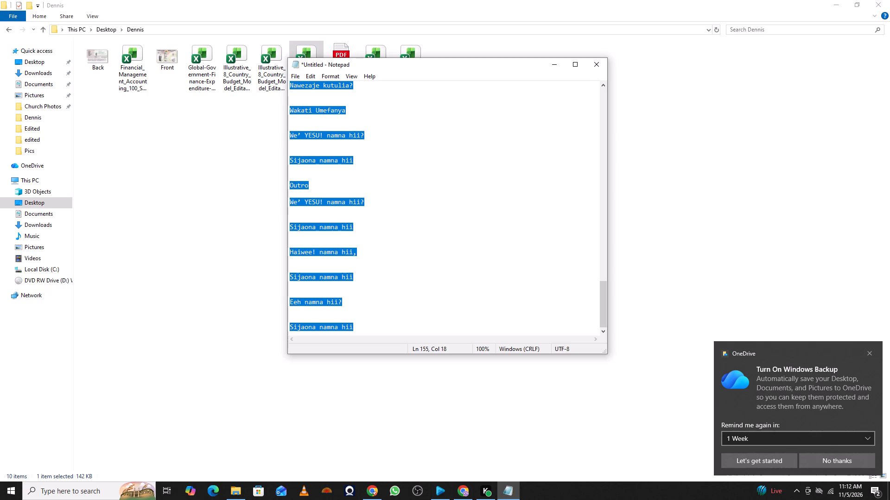
key("ctrl+c")
left_click(437, 491)
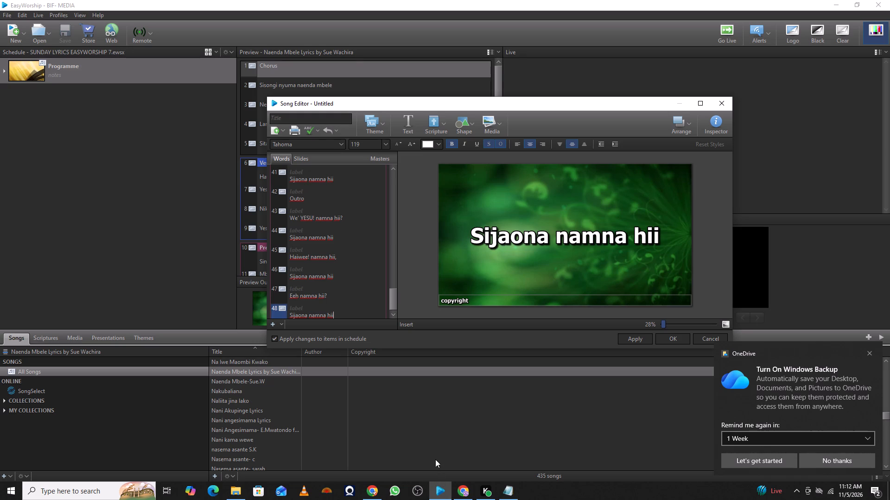
left_click(311, 119)
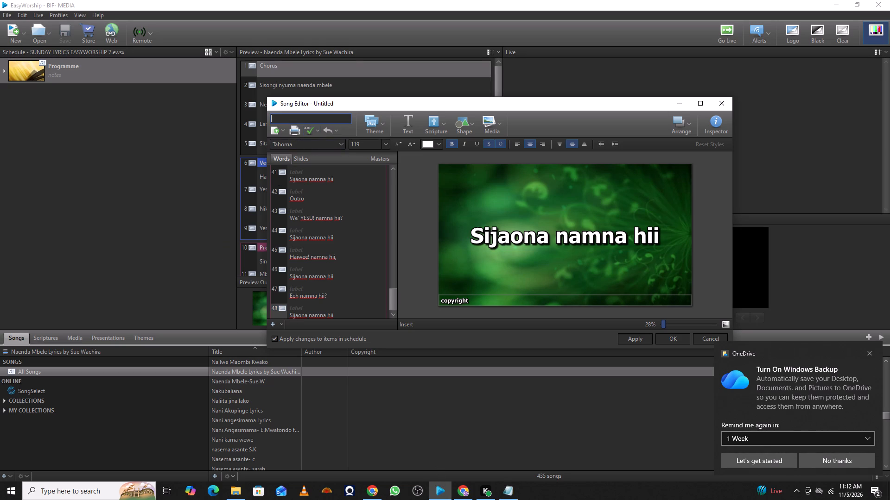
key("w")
key("BackSpace")
key("BackSpace")
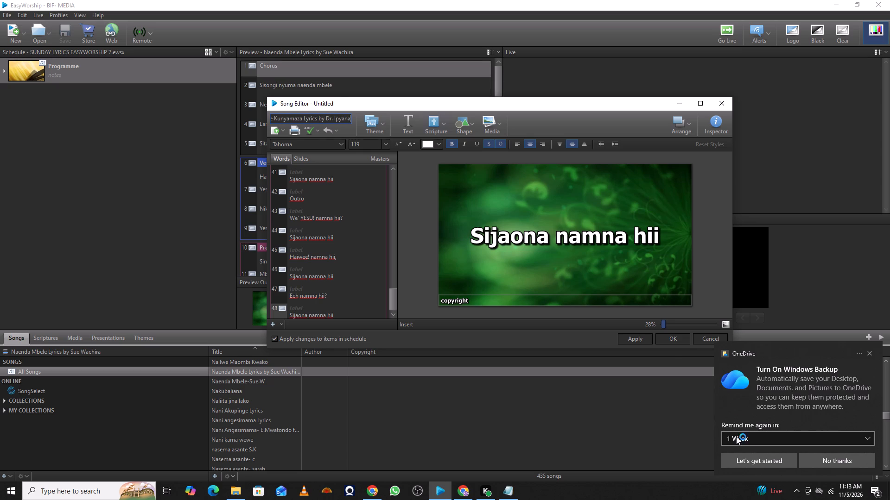
left_click(674, 341)
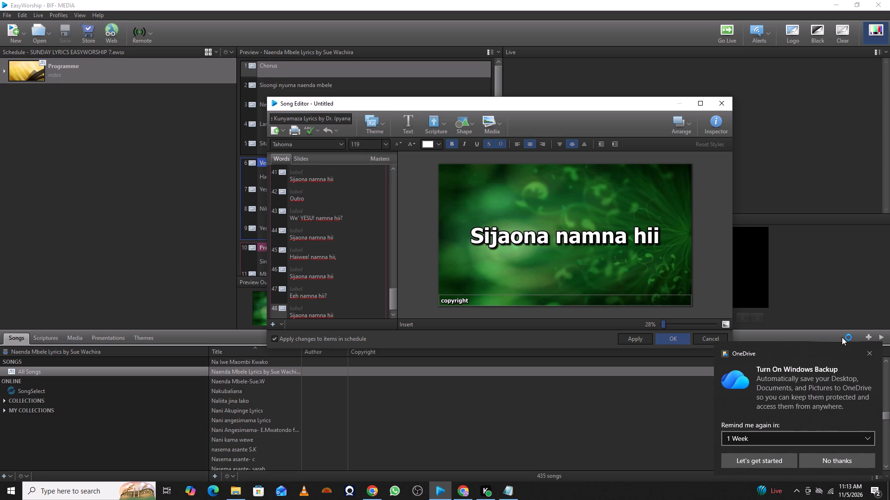
left_click(868, 352)
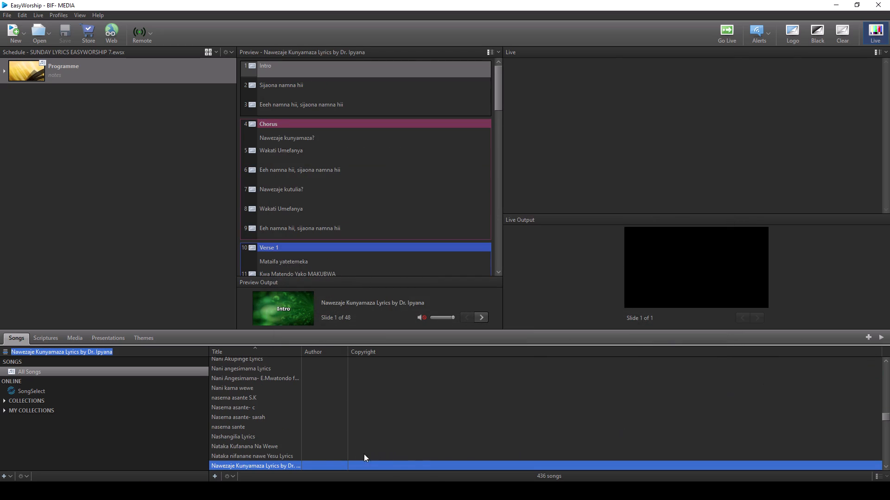
Add "Nawezaje Kunyamaza Lyrics by Dr. Ipyana" to the schedule below Programme and save the schedule file.
left_click_drag(286, 462, 135, 189)
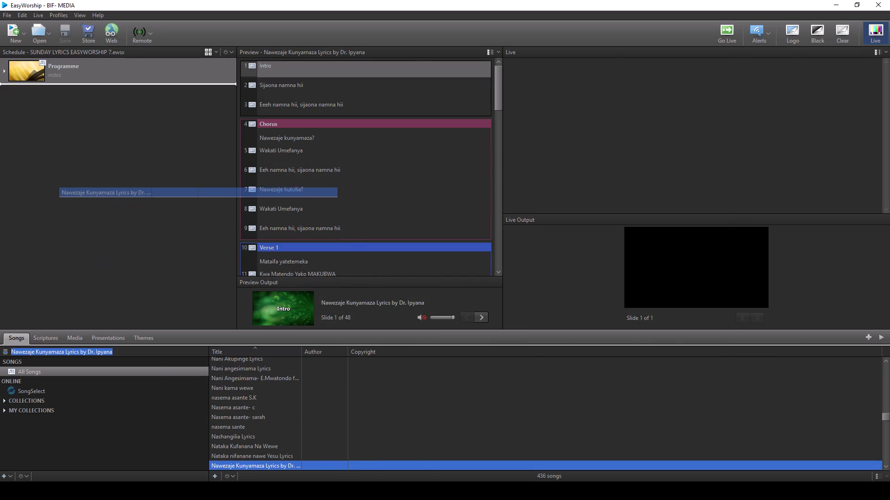
left_click_drag(135, 189, 140, 207)
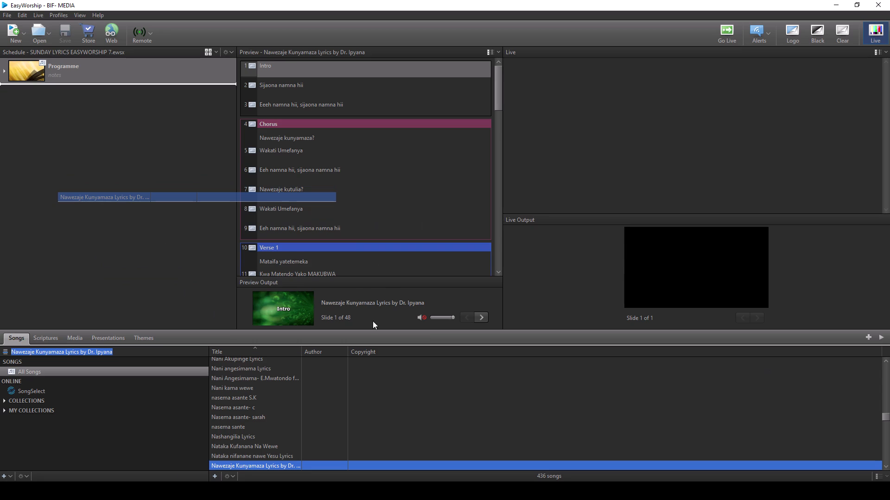
left_click_drag(235, 465, 221, 429)
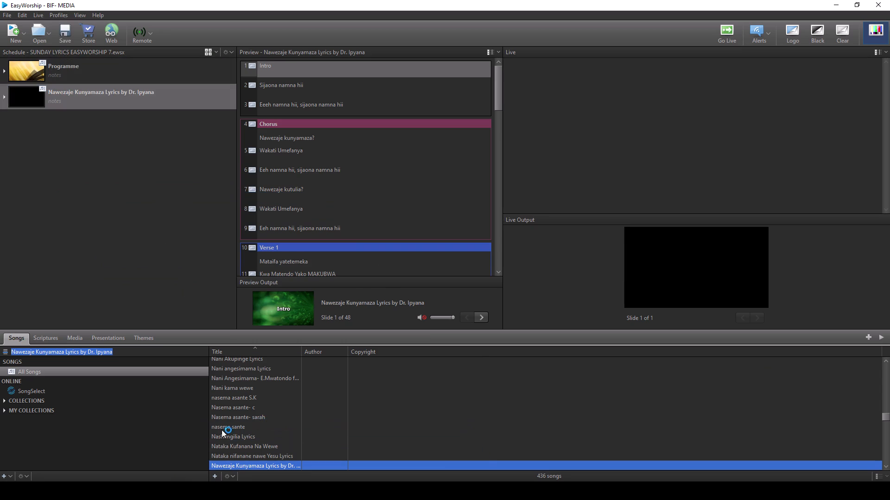
left_click(66, 28)
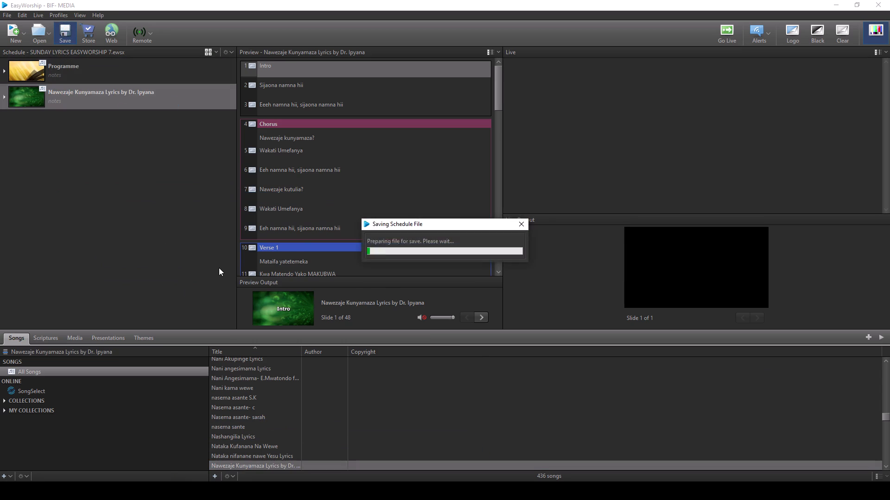
Switch to Chrome, search for "sio mimi lyrics by sarah k", open the Sifa Lyrics page and look through the lyrics.
left_click(462, 487)
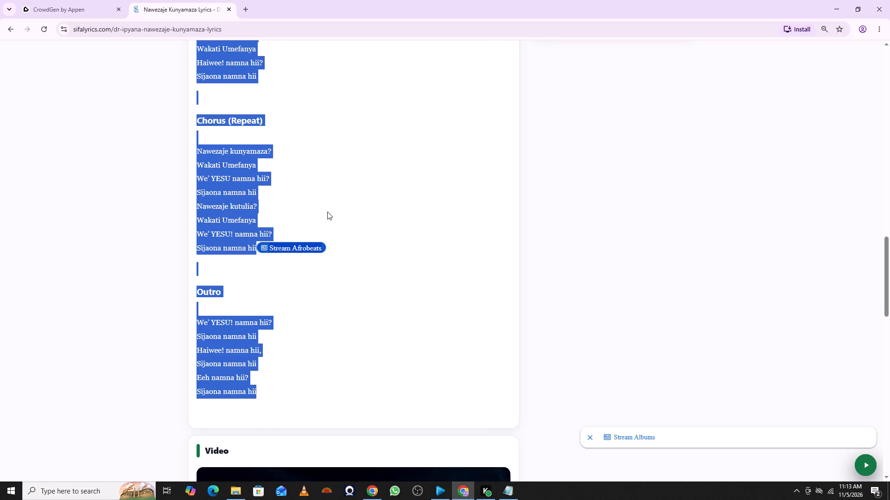
left_click(250, 45)
left_click(255, 34)
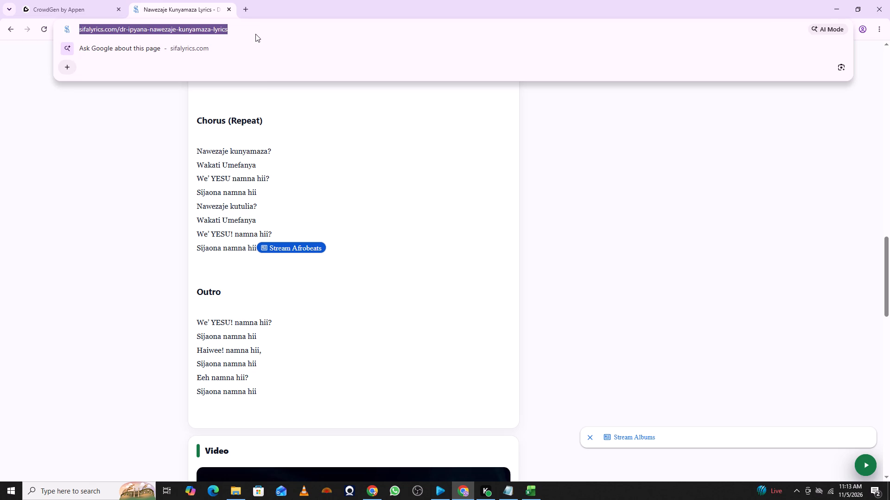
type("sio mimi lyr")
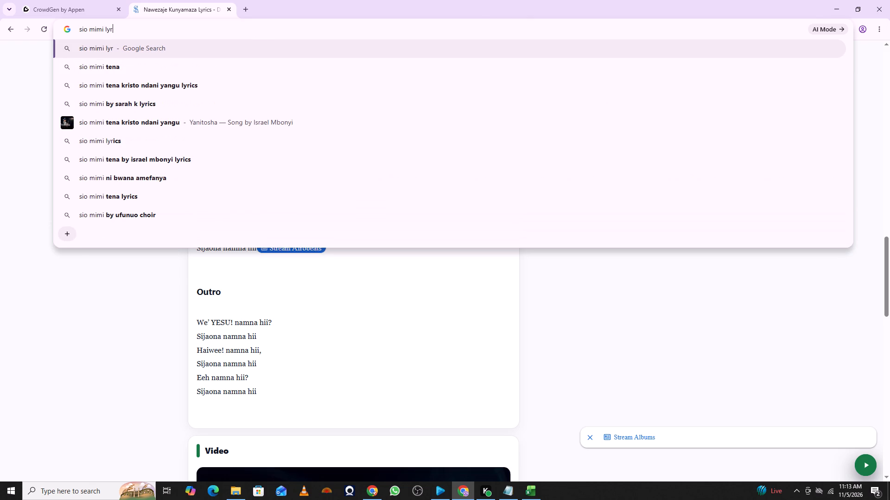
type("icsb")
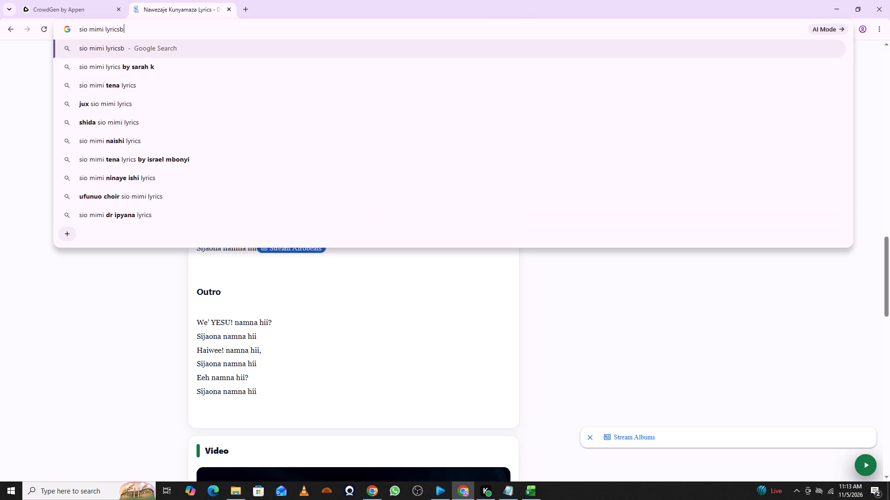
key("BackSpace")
left_click(201, 71)
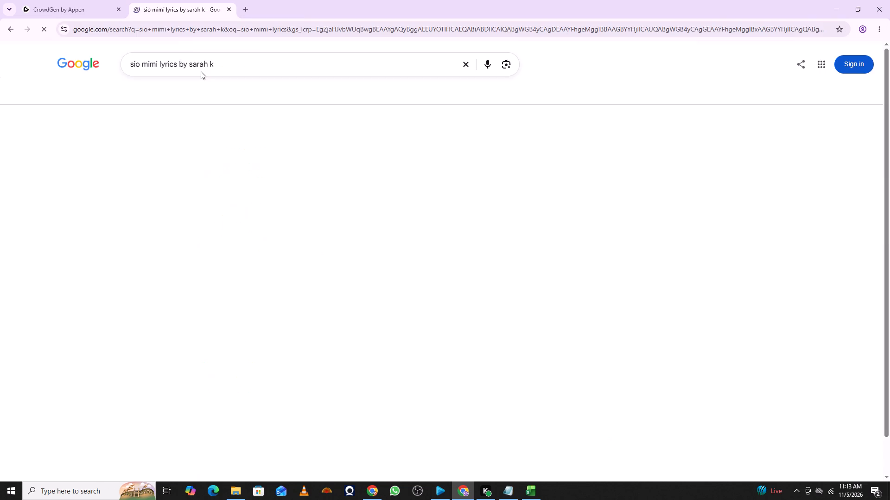
left_click(176, 140)
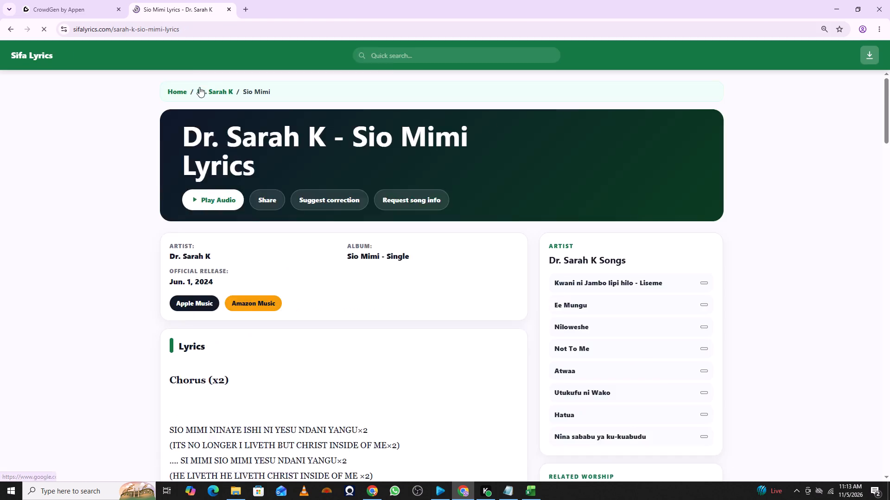
scroll(332, 157, "down", 4)
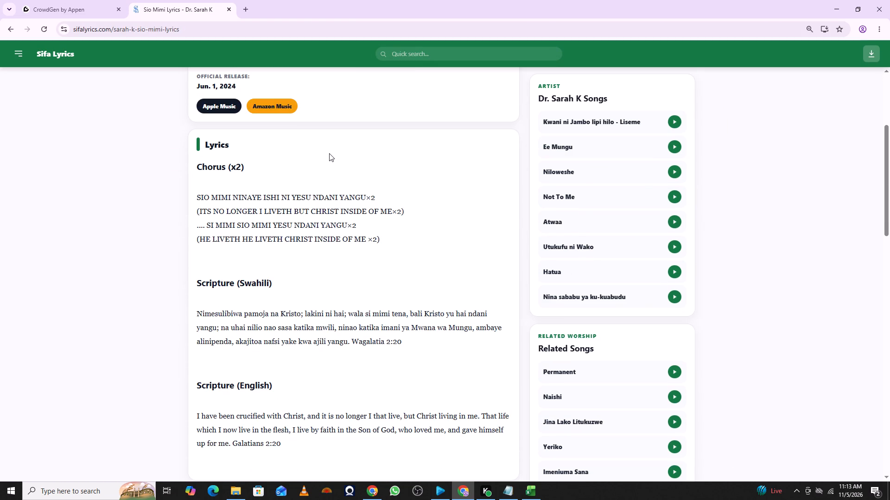
scroll(329, 153, "down", 6)
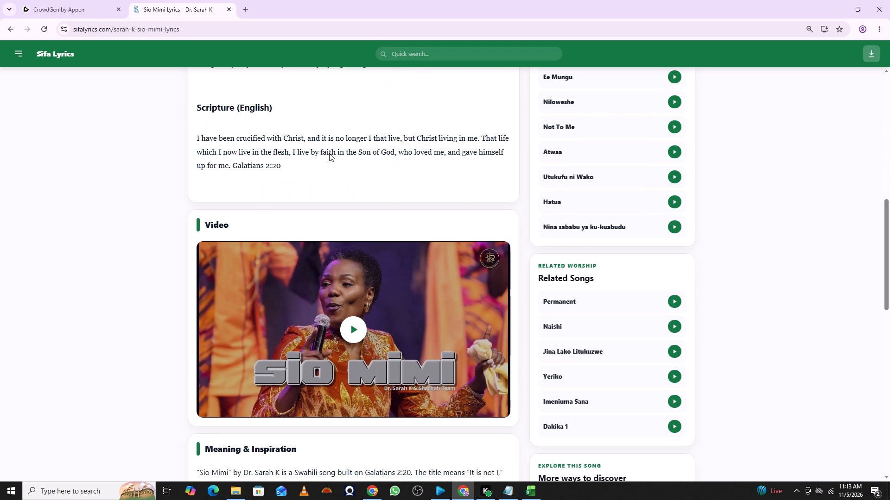
scroll(329, 153, "up", 4)
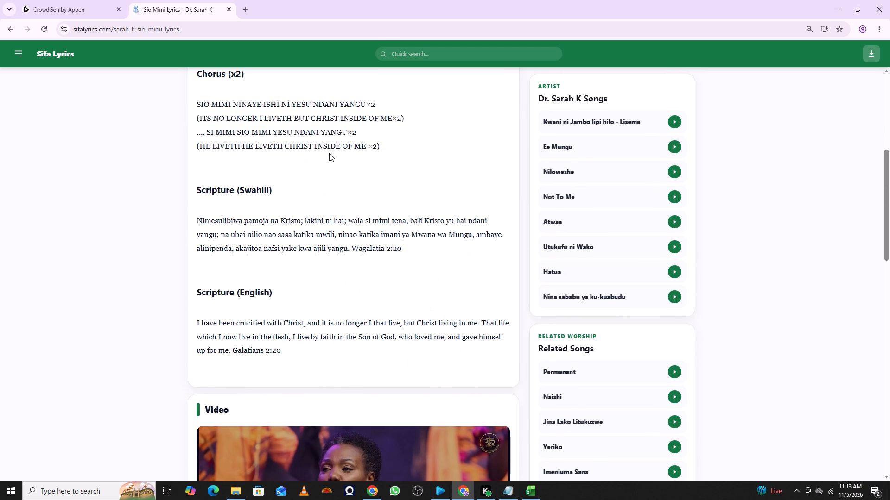
scroll(329, 153, "down", 1)
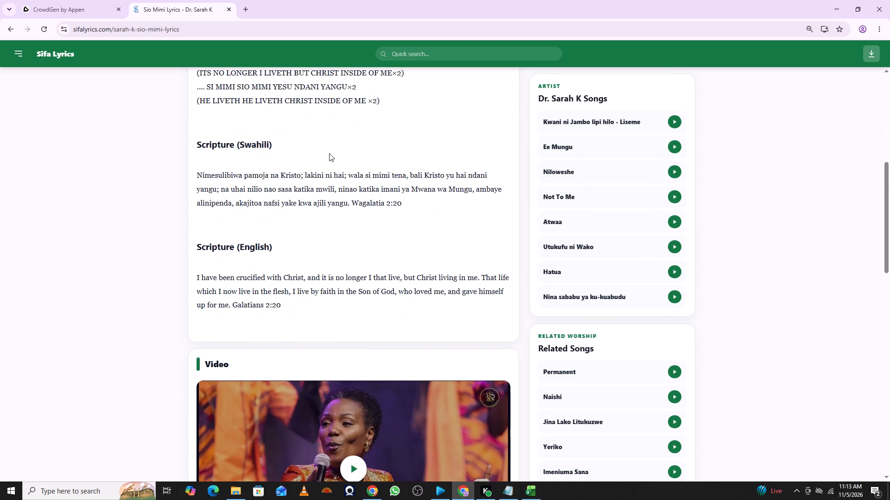
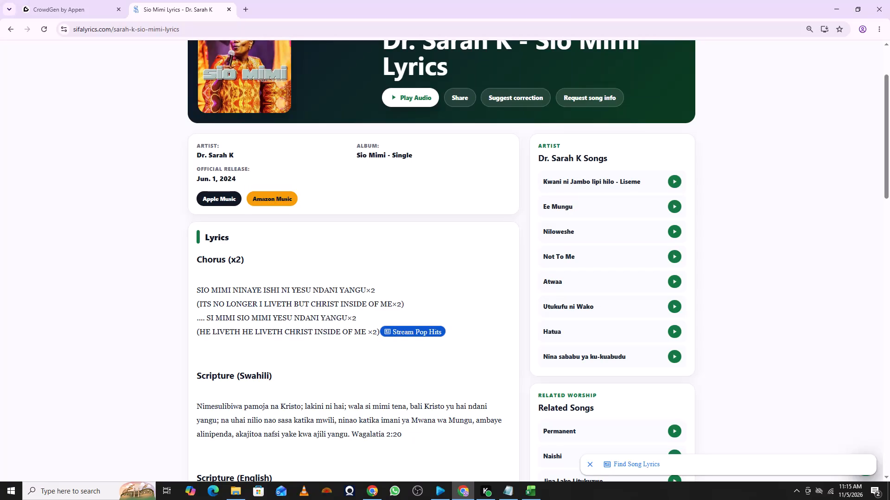
Copy the four chorus lines of "Sio Mimi", up to "CHRIST INSIDE OF ME", from the lyrics page and paste them into Notepad.
left_click_drag(196, 290, 229, 301)
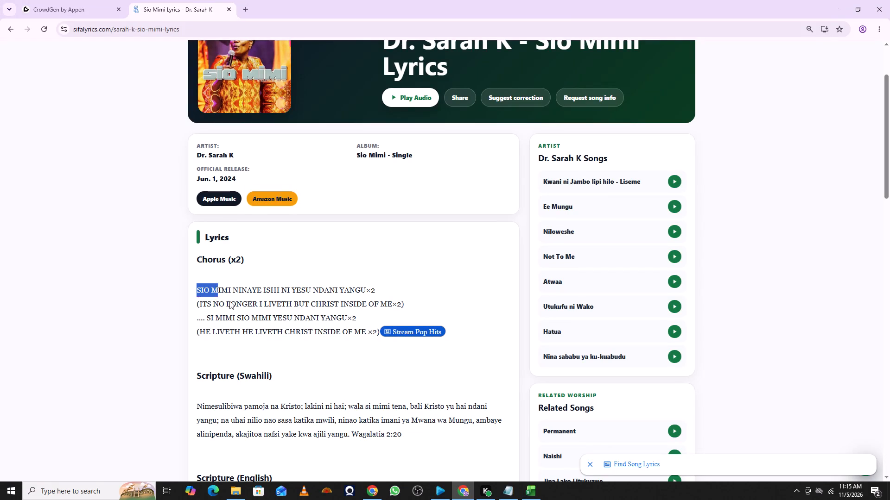
left_click_drag(229, 301, 365, 331)
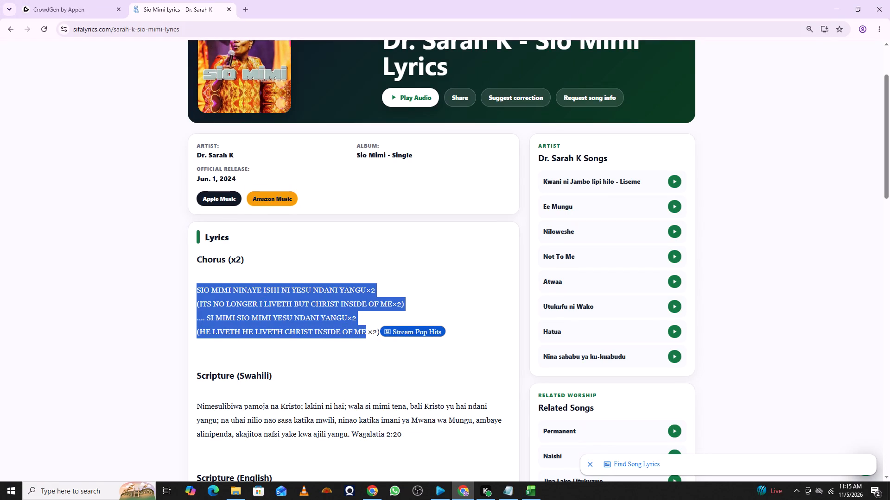
key("ctrl+c")
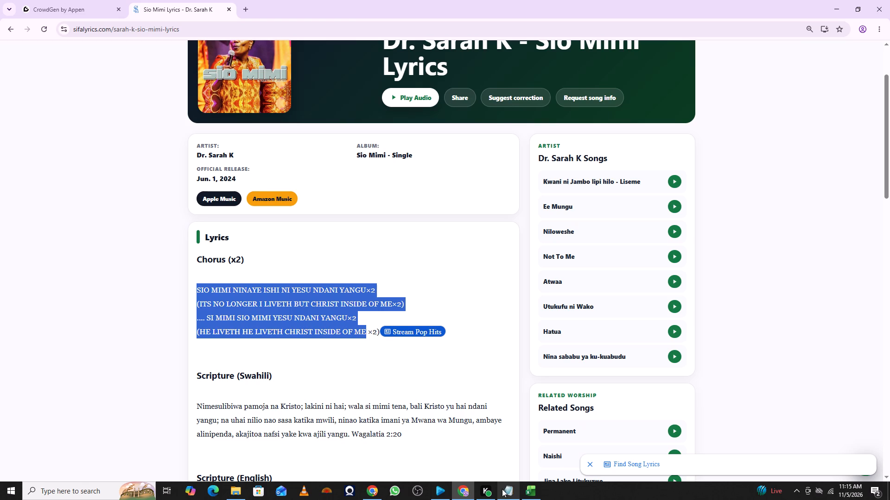
left_click(502, 489)
key("ctrl+v")
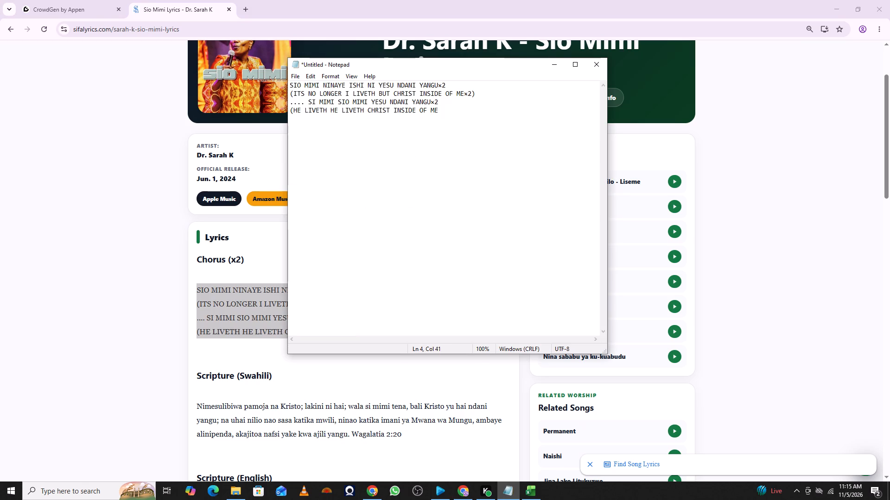
Add the lines "Sio mimi ninaye" and "Ni Yesu ndani yangu" above the pasted uppercase lyrics, separated by a blank line.
scroll(359, 148, "up", 5)
left_click(290, 87)
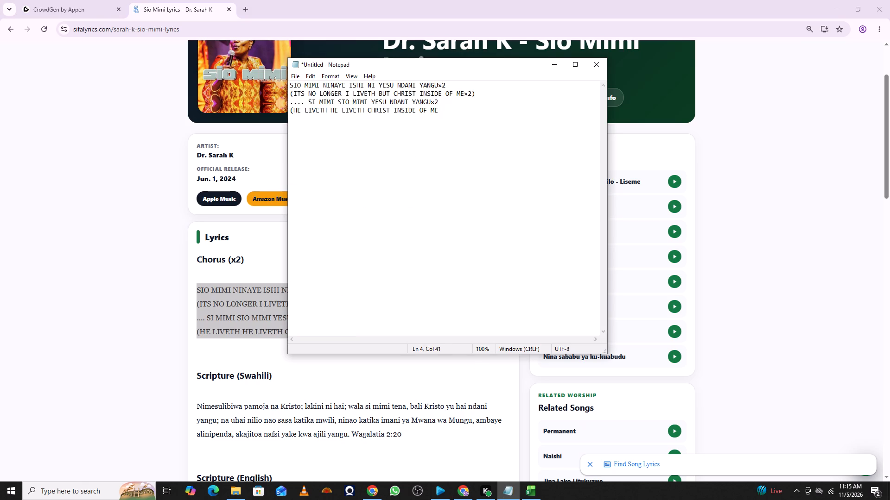
key("Return")
key("Return")
left_click(290, 87)
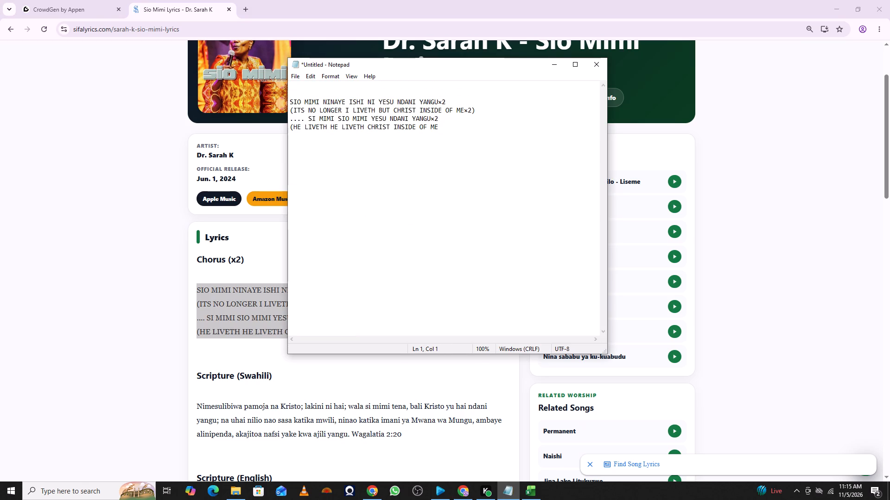
type("io mimi nainy")
key("BackSpace")
key("BackSpace")
key("BackSpace")
key("BackSpace")
type("inaye")
key("Return")
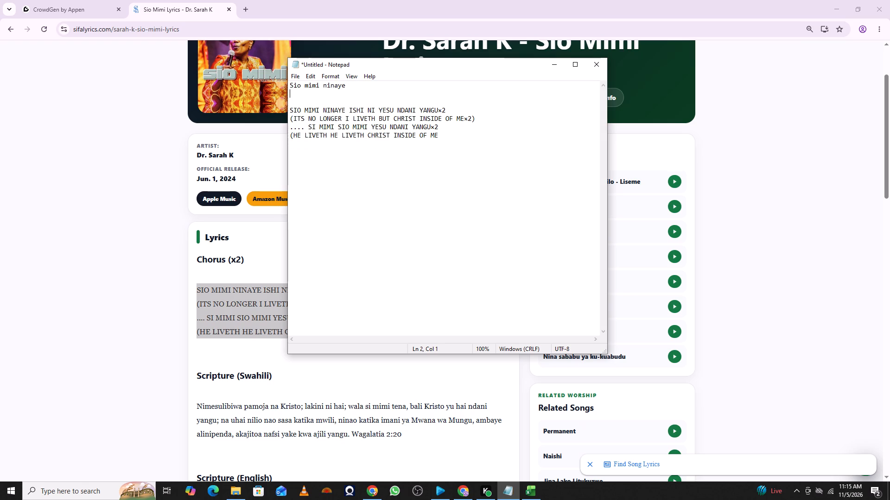
type("esu ndani yangu")
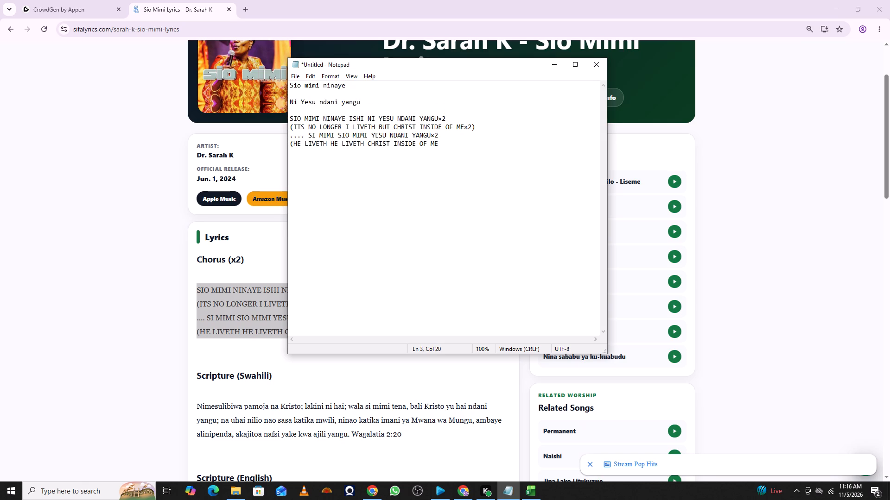
key("Return")
key("Return")
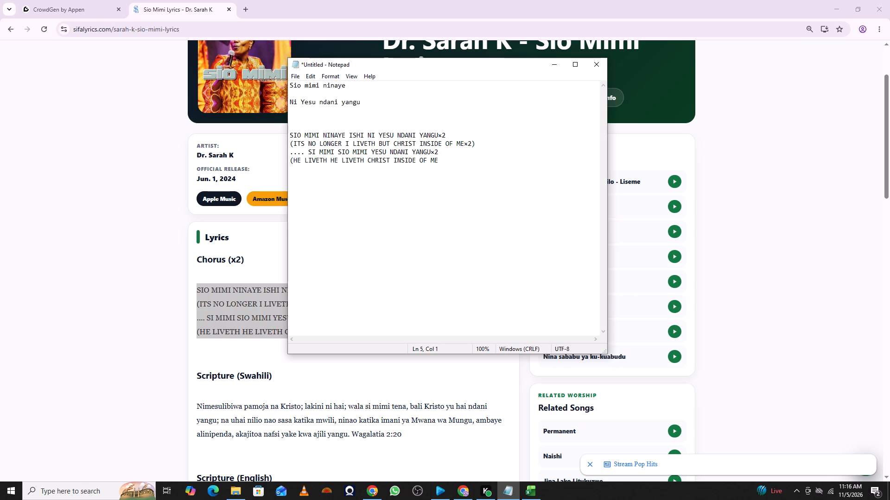
Delete the first two pasted uppercase lyric lines and the leading dots of the third.
left_click_drag(479, 144, 285, 133)
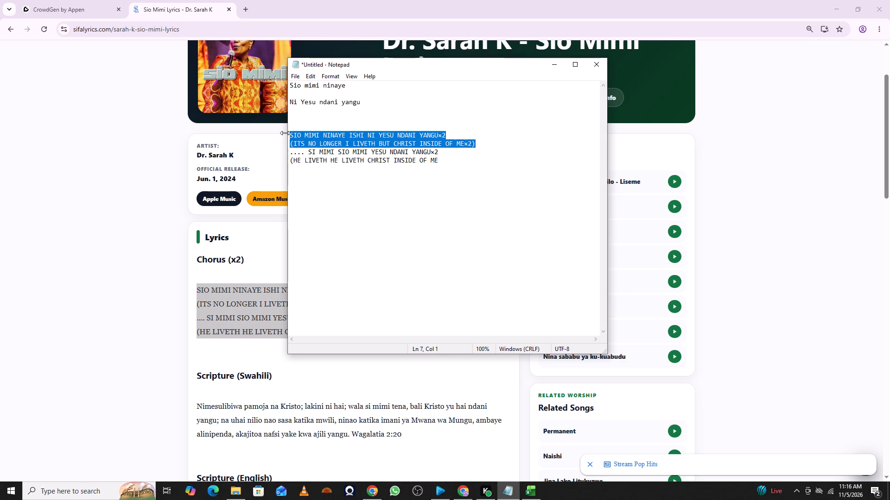
key("BackSpace")
left_click_drag(308, 143, 292, 144)
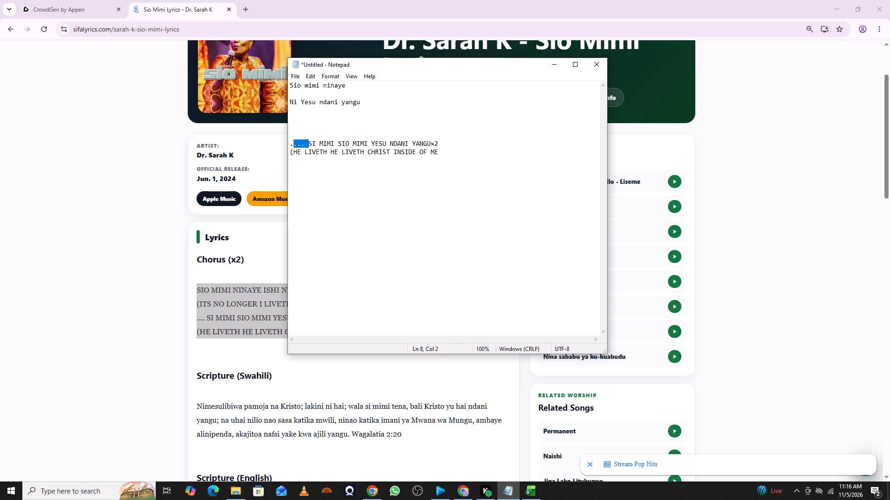
left_click_drag(292, 144, 288, 145)
key("BackSpace")
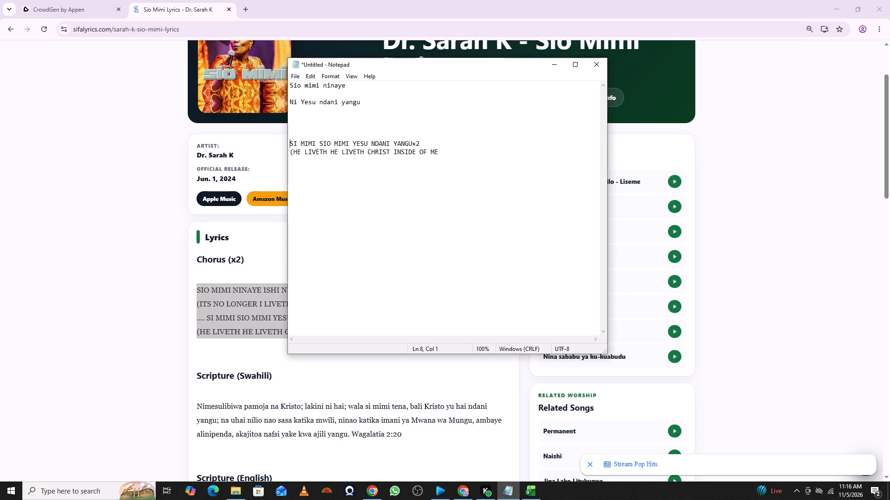
Write the line "Sio mimi sio mimi" two blank lines below "Ni Yesu ndani yangu".
left_click(305, 126)
key("i")
type("o mimi")
key("space")
type("sio mimi")
Add the line "Yesu ndani yangu" below "Sio mimi sio mimi", leaving one blank line between them.
key("Return")
key("Return")
type("esi")
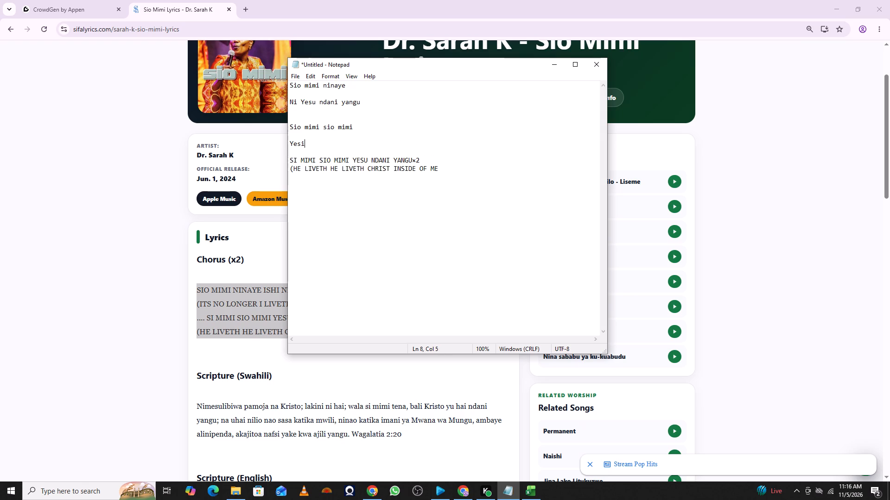
key("BackSpace")
type("u ndani yn")
key("BackSpace")
key("a")
type("gu")
key("BackSpace")
key("BackSpace")
type("ngi")
key("BackSpace")
key("u")
Delete the two remaining uppercase lyric lines at the end of the note.
left_click_drag(449, 169, 289, 163)
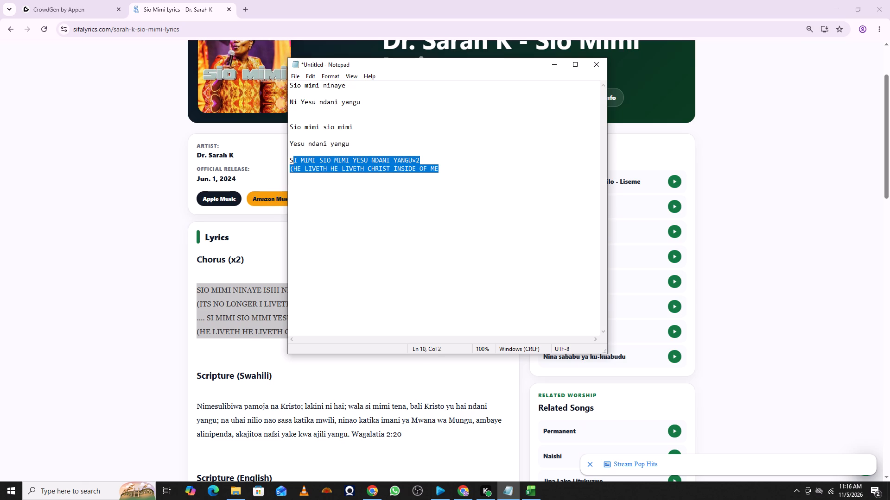
left_click_drag(289, 163, 281, 162)
key("BackSpace")
Put two blank lines above both "Yesu ndani yangu" and "Ni Yesu ndani yangu", checking the Sio Mimi web page for further lyrics in between.
left_click(336, 137)
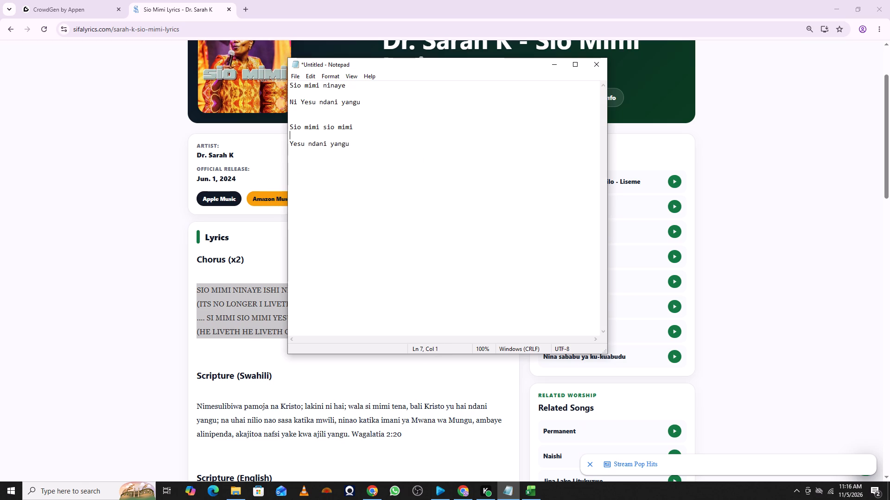
key("Return")
left_click(175, 370)
scroll(232, 361, "down", 1)
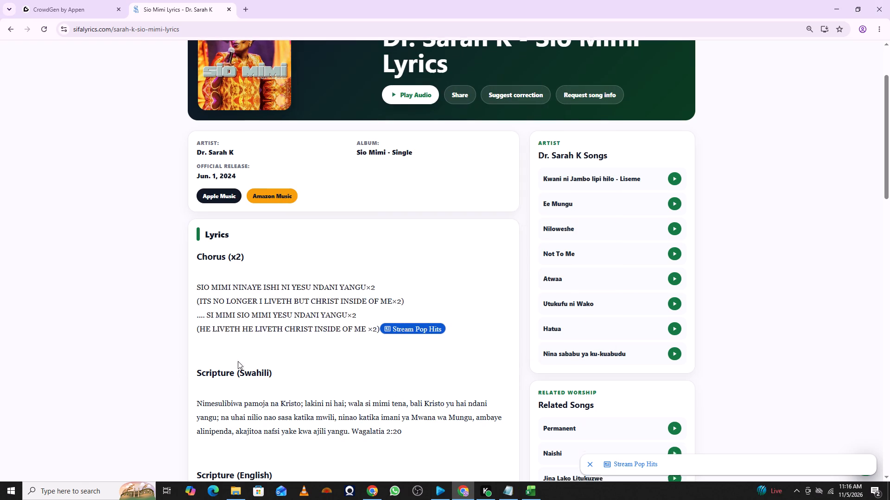
scroll(238, 361, "down", 2)
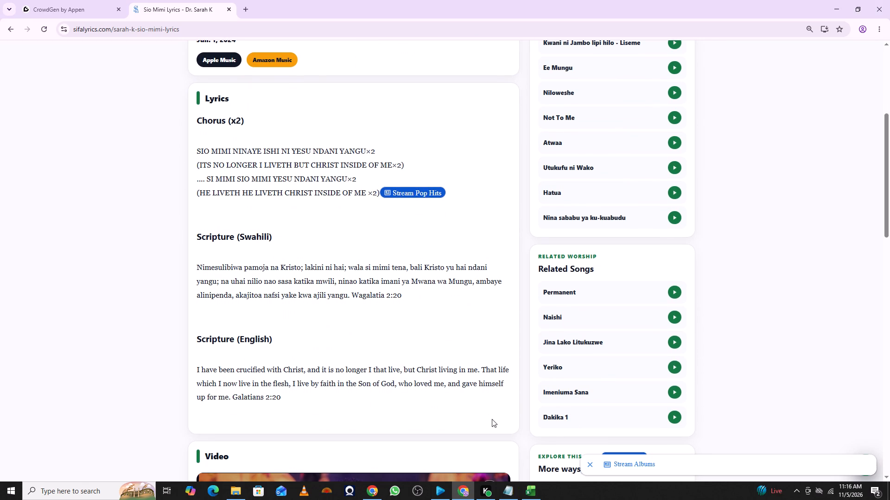
left_click(513, 489)
left_click(360, 182)
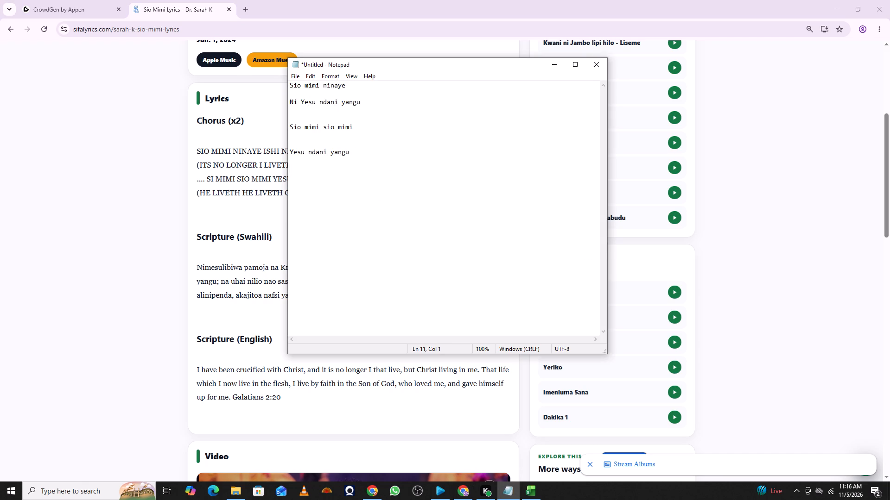
left_click(356, 96)
key("Return")
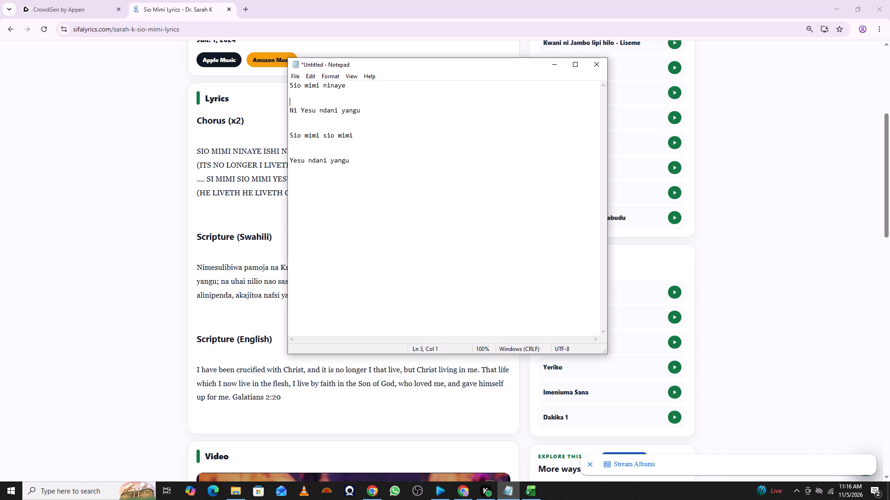
Copy all the Sio Mimi lyrics from Notepad and paste them as the words of a new song in EasyWorship.
key("ctrl+a")
key("ctrl+c")
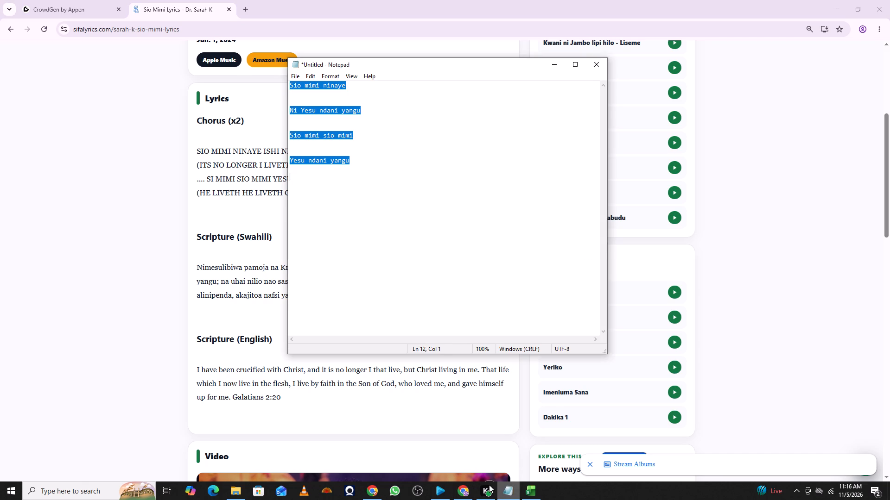
left_click(444, 487)
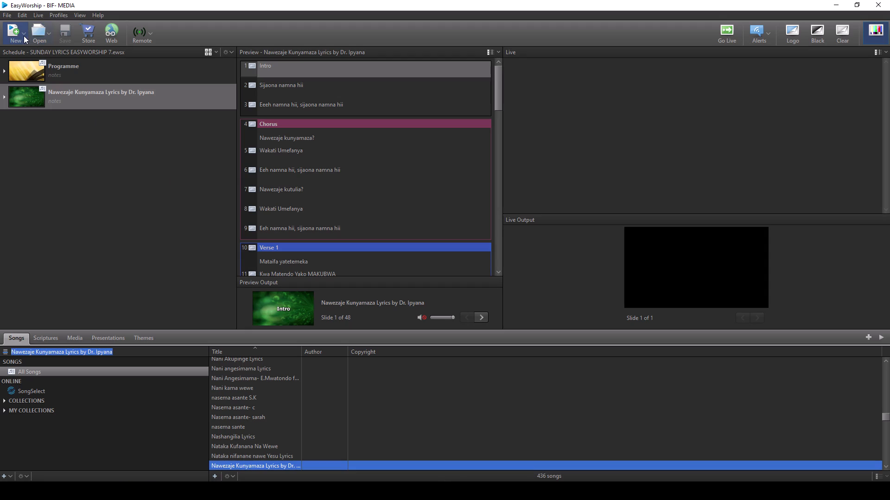
left_click(24, 36)
left_click(37, 63)
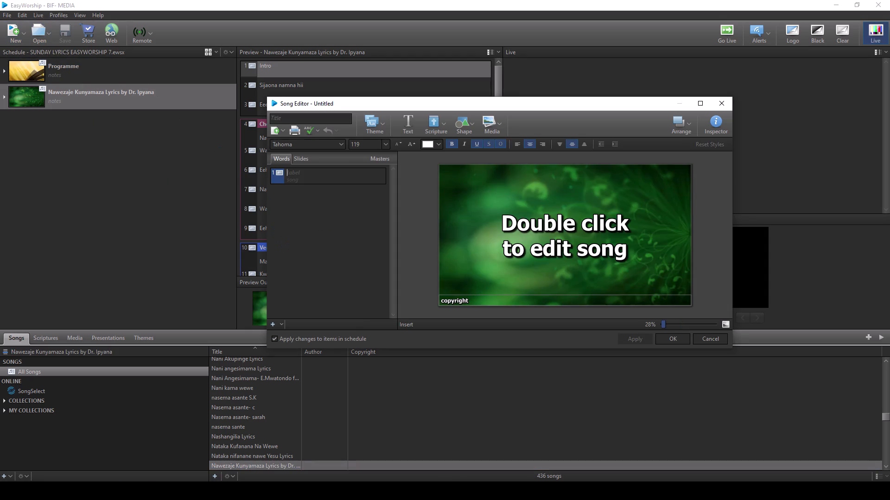
left_click(314, 181)
key("ctrl+v")
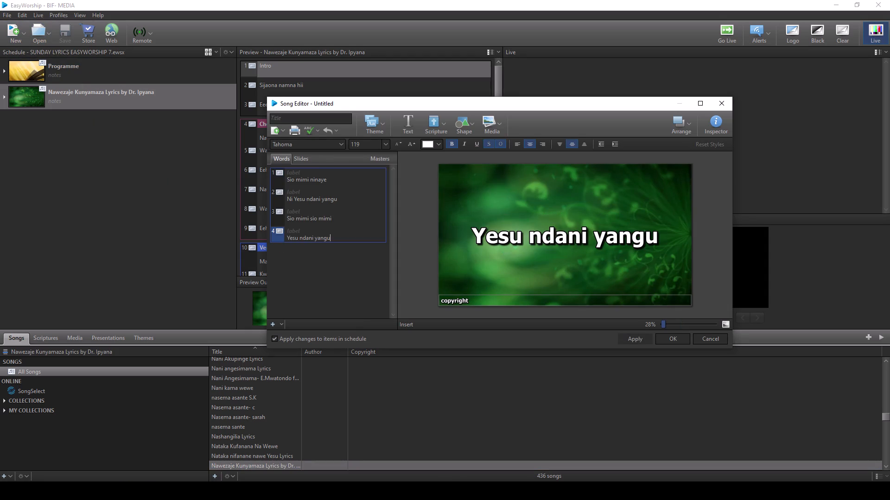
Title the new song "Sio mimi Lyrics by Sarah K" and save it to the song library.
left_click(316, 113)
left_click(315, 122)
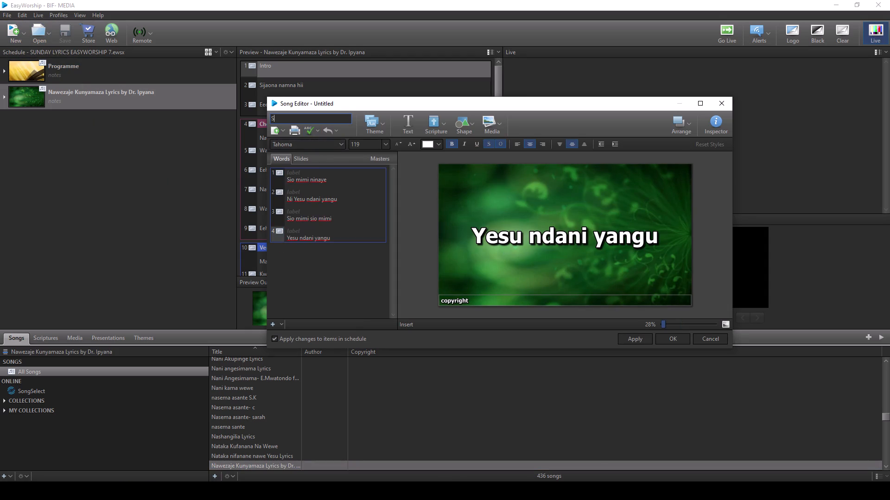
type("io mimi")
key("space")
key("BackSpace")
key("BackSpace")
key("BackSpace")
key("BackSpace")
left_click(672, 341)
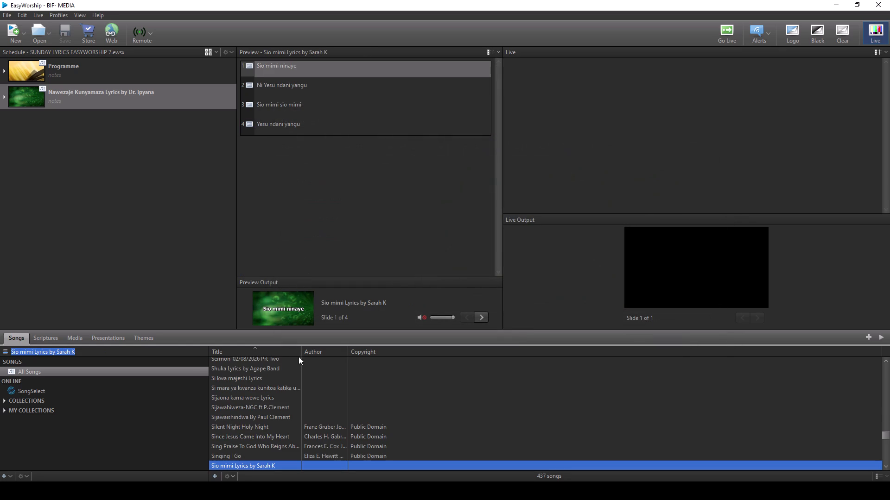
Add "Sio mimi Lyrics by Sarah K" to the end of the Sunday schedule and save the schedule.
left_click_drag(265, 466, 108, 192)
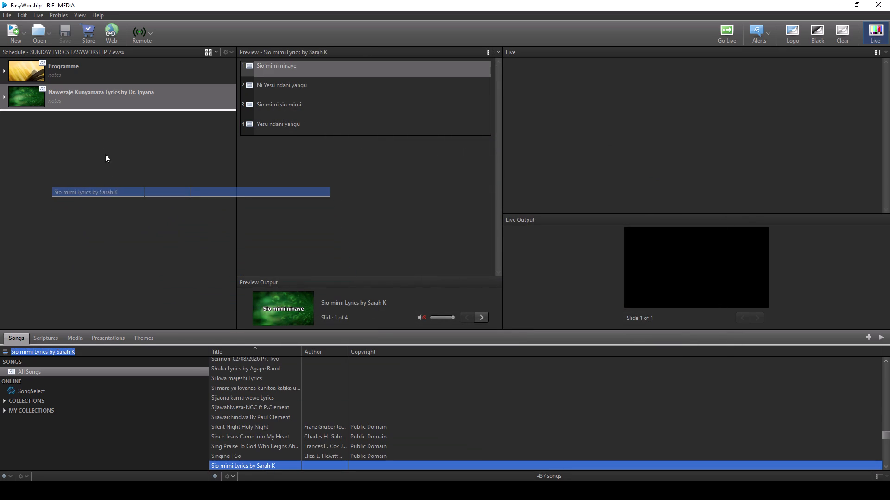
left_click(60, 17)
left_click(50, 162)
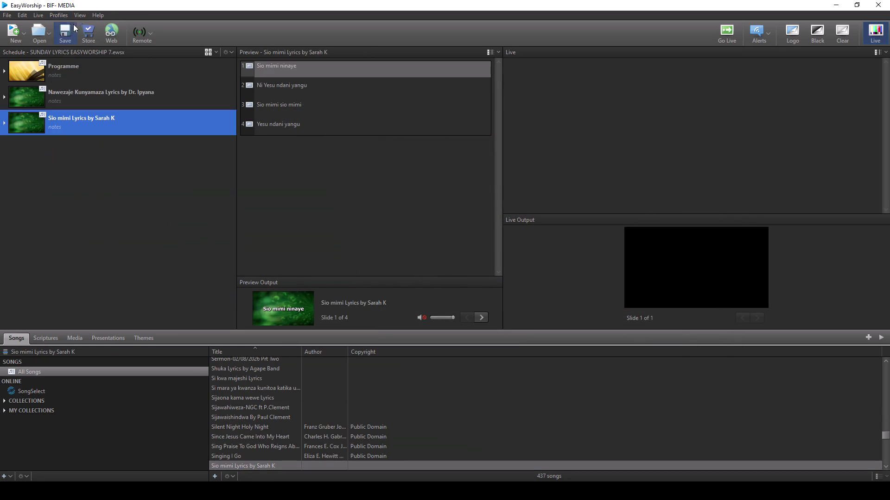
left_click(69, 32)
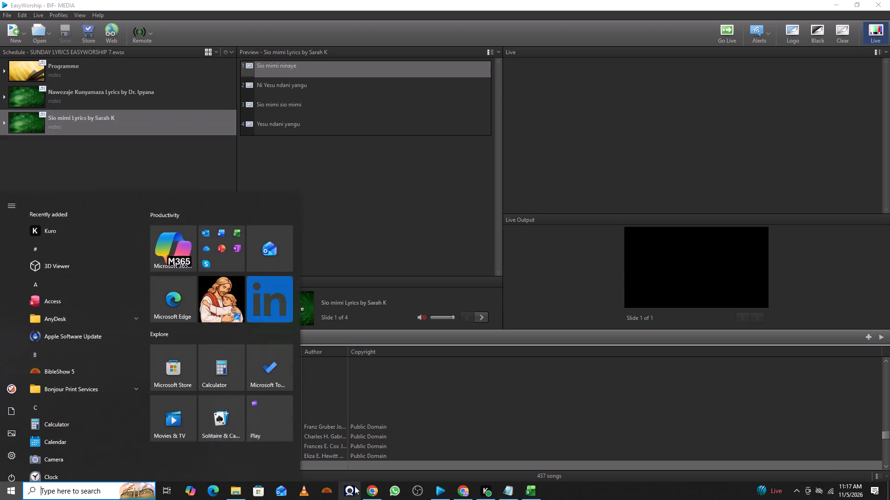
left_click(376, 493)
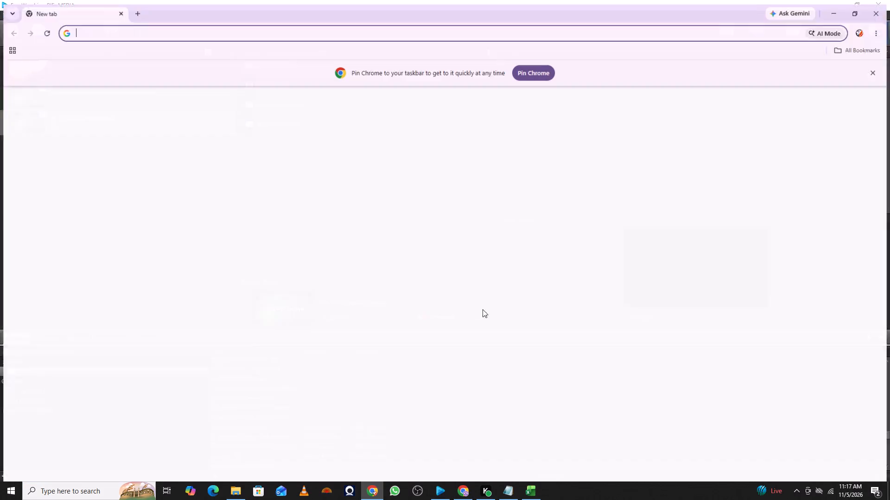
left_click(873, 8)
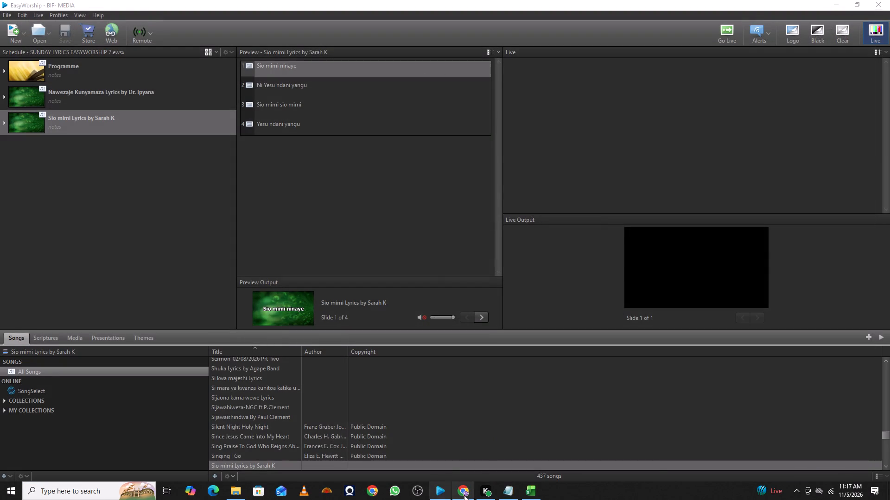
Search the web in Chrome for "uinuliwe pambio by eunice njeri lyrics" and open the Lyrics.com result.
left_click(464, 494)
left_click(260, 34)
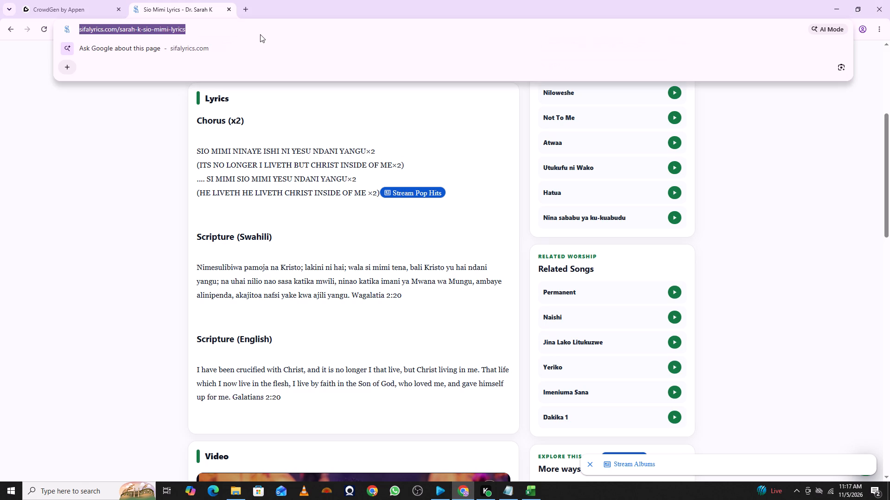
type("UINULIWE LYRICS BY")
key("space")
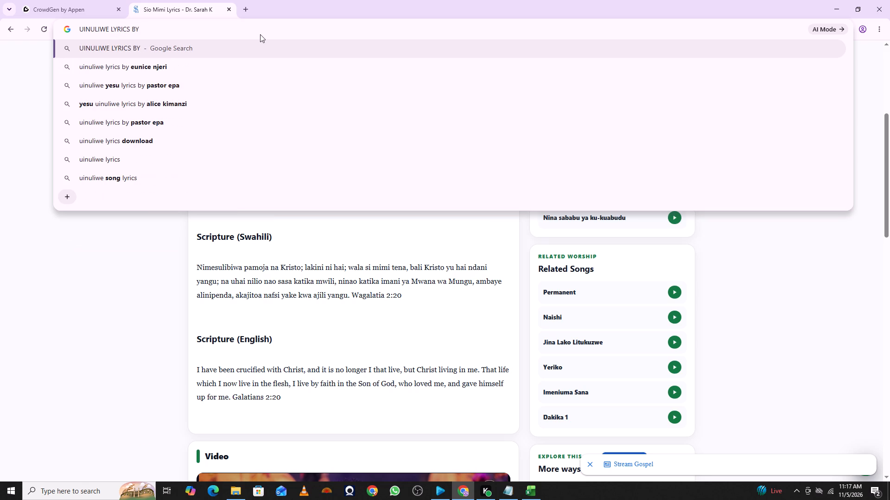
type("EUNIC")
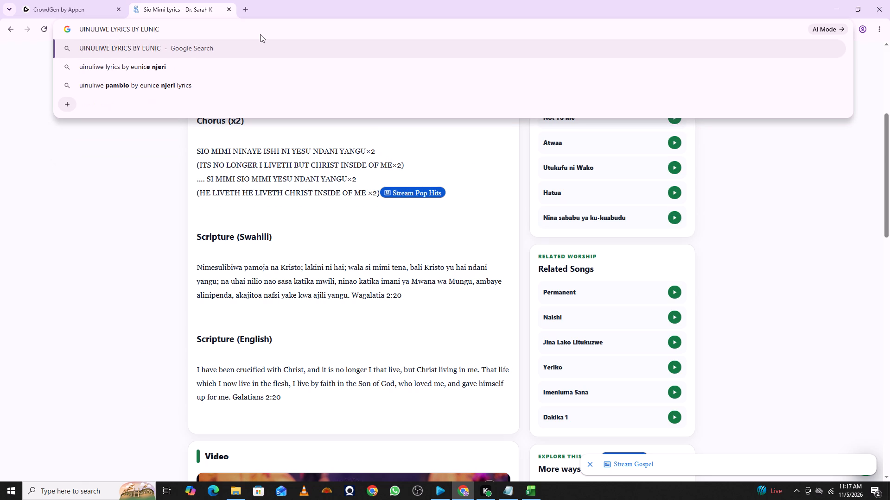
left_click(227, 80)
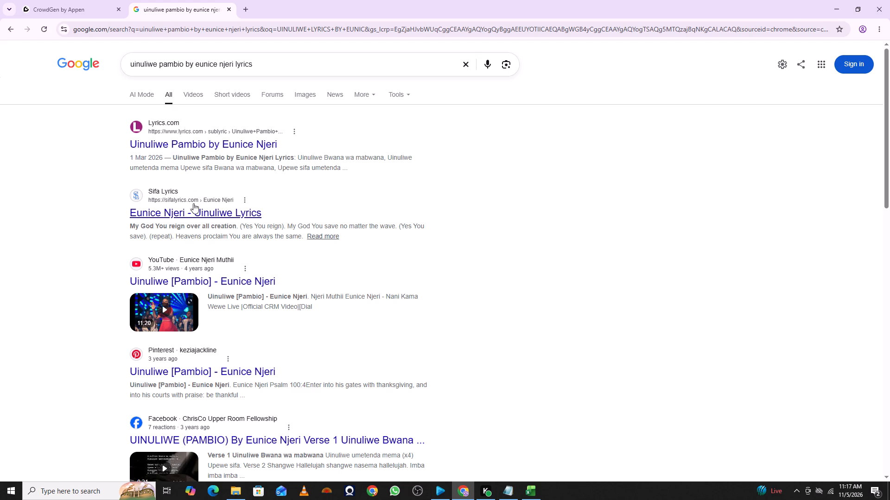
left_click(213, 142)
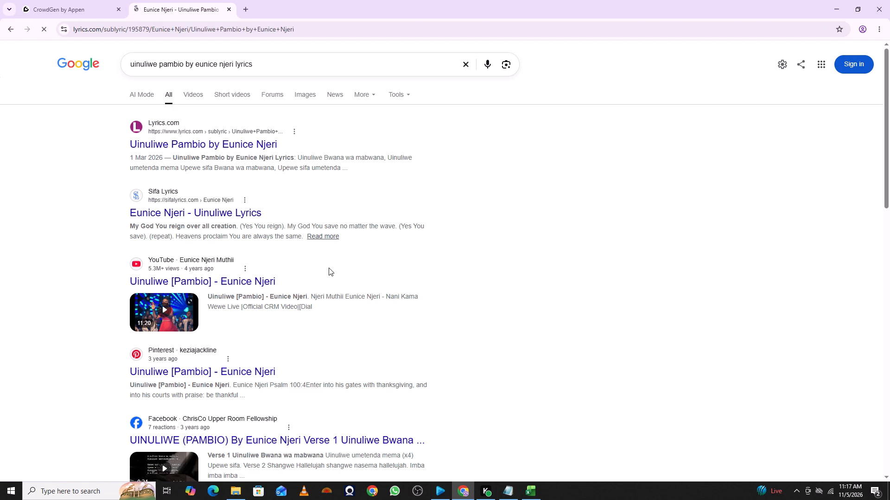
Look through the Uinuliwe Pambio lyrics page to find where the song's words begin and end.
scroll(557, 278, "down", 11)
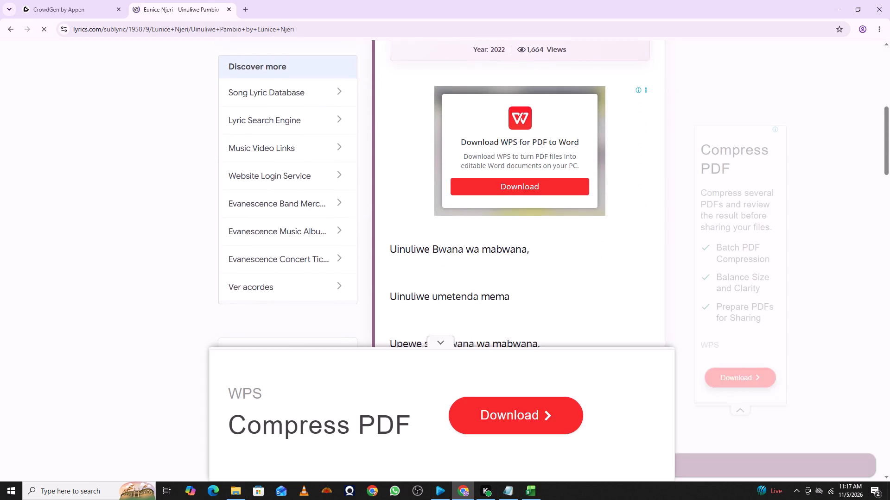
scroll(557, 281, "down", 10)
scroll(469, 277, "down", 4)
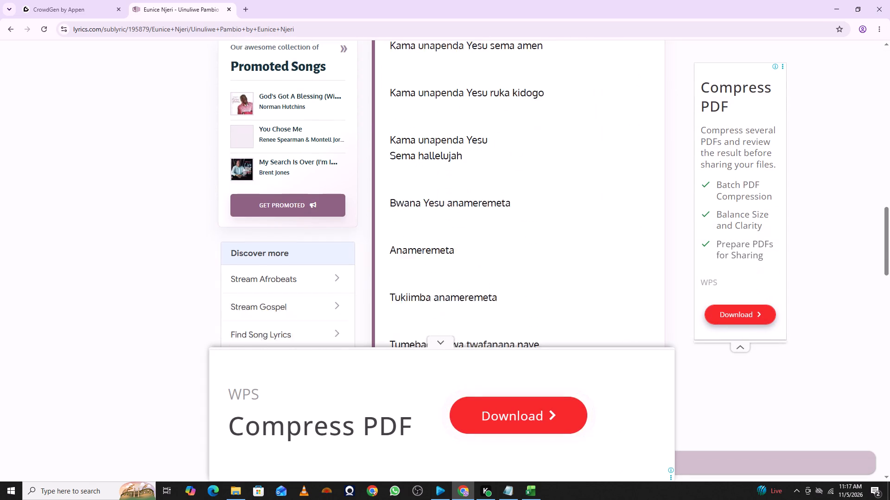
scroll(469, 279, "down", 9)
scroll(478, 267, "up", 1)
scroll(478, 267, "down", 10)
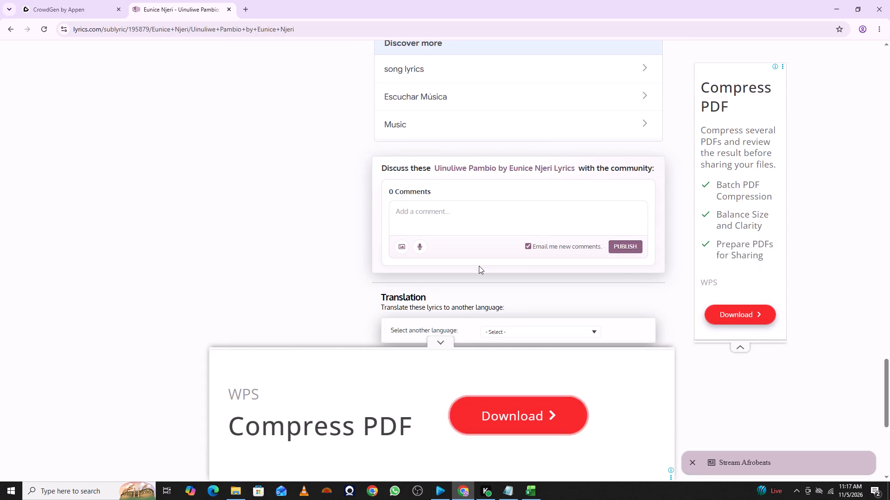
scroll(479, 266, "down", 5)
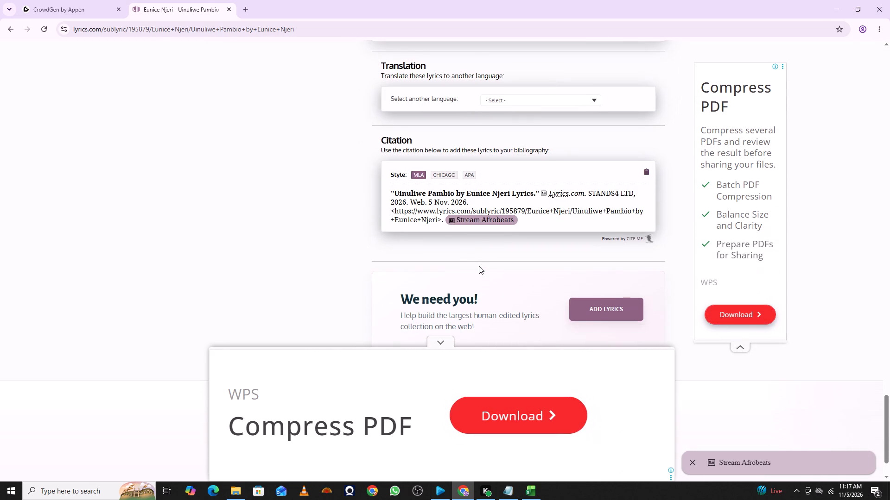
scroll(479, 266, "down", 6)
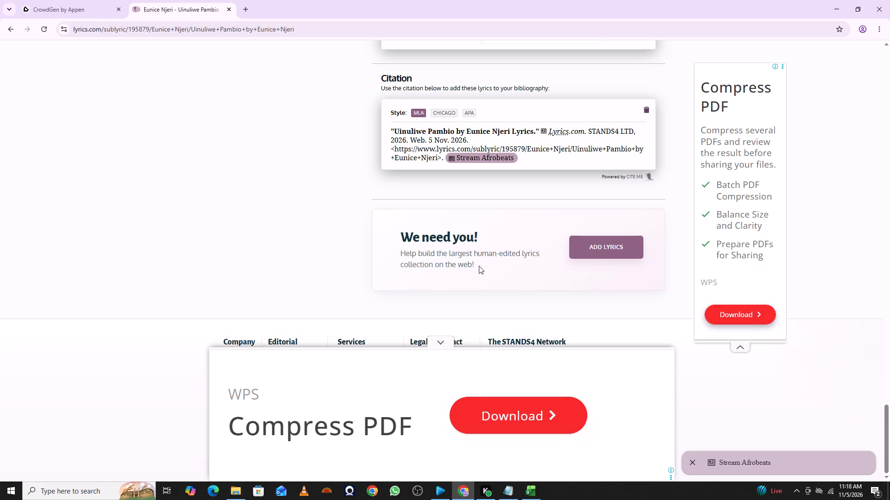
scroll(479, 264, "up", 6)
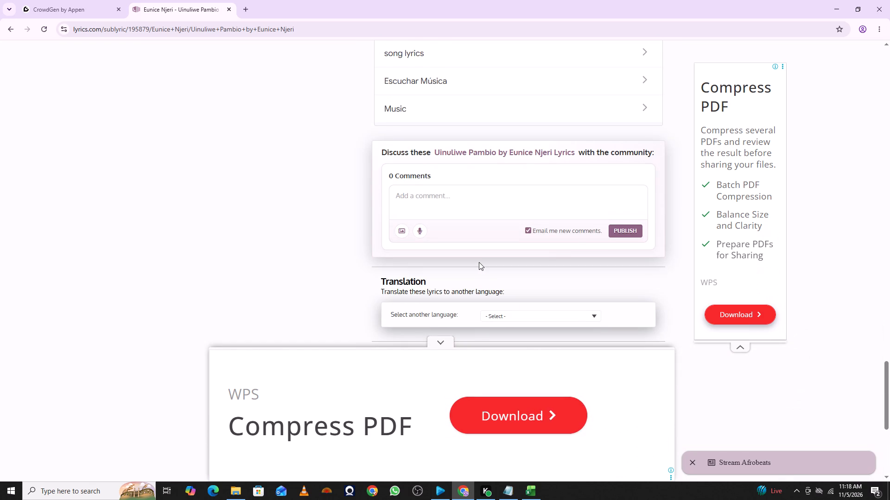
scroll(479, 262, "down", 3)
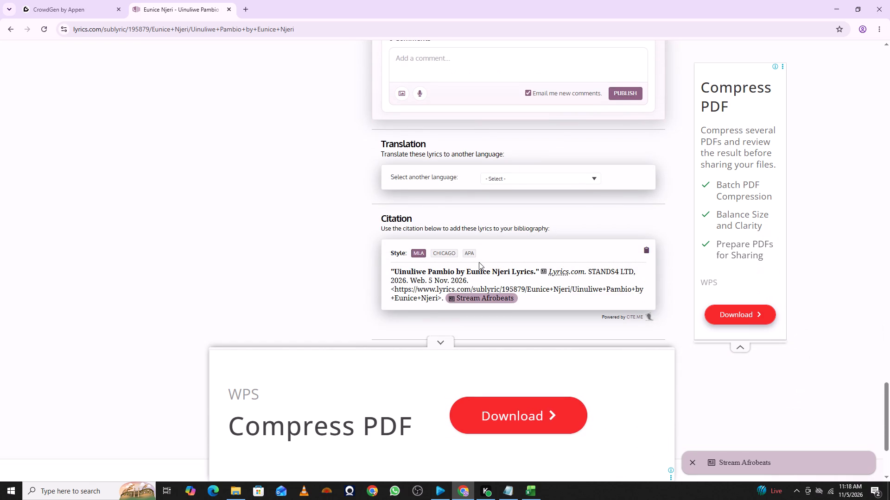
scroll(479, 262, "up", 9)
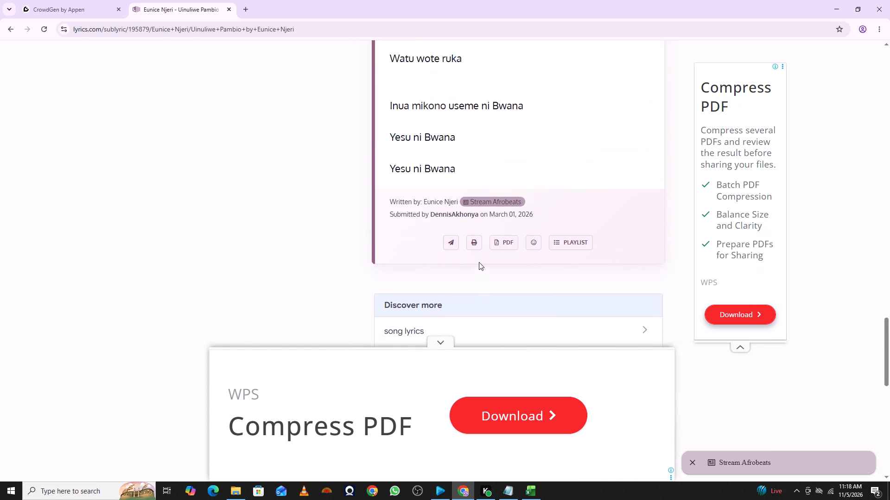
scroll(479, 260, "up", 6)
scroll(479, 255, "up", 16)
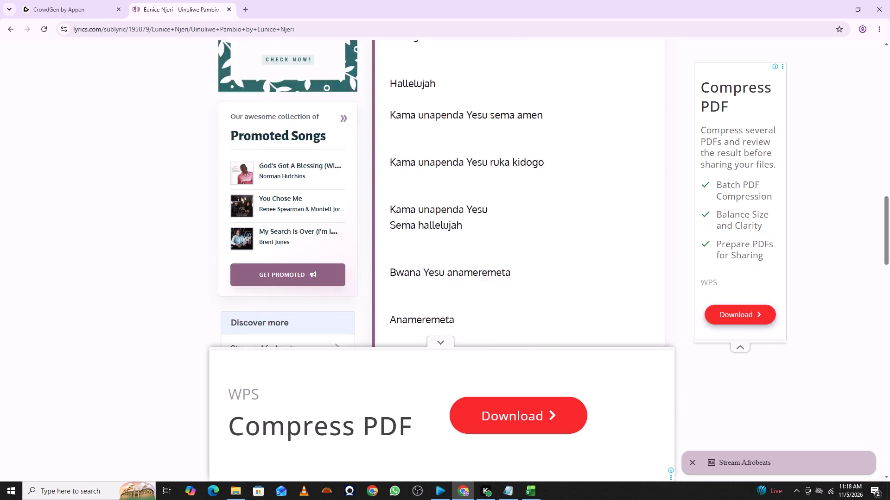
scroll(479, 251, "up", 9)
scroll(479, 244, "down", 2)
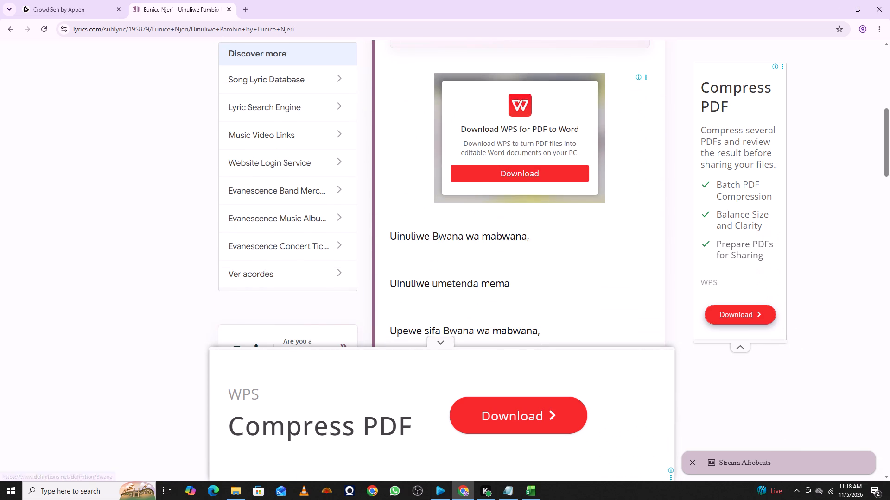
Copy the Uinuliwe Pambio lyrics from "Uinuliwe Bwana wa mabwana" through the last "Yesu ni Bwana" and paste them over the Sio Mimi text in Notepad.
left_click_drag(388, 232, 491, 291)
key("Down")
key("Down")
key("Down")
key("Down")
key("Down")
key("Down")
key("Down")
key("Down")
key("Down")
key("Down")
key("Down")
key("Down")
key("Down")
key("Down")
key("Down")
key("Down")
key("Down")
key("Down")
key("Down")
key("Down")
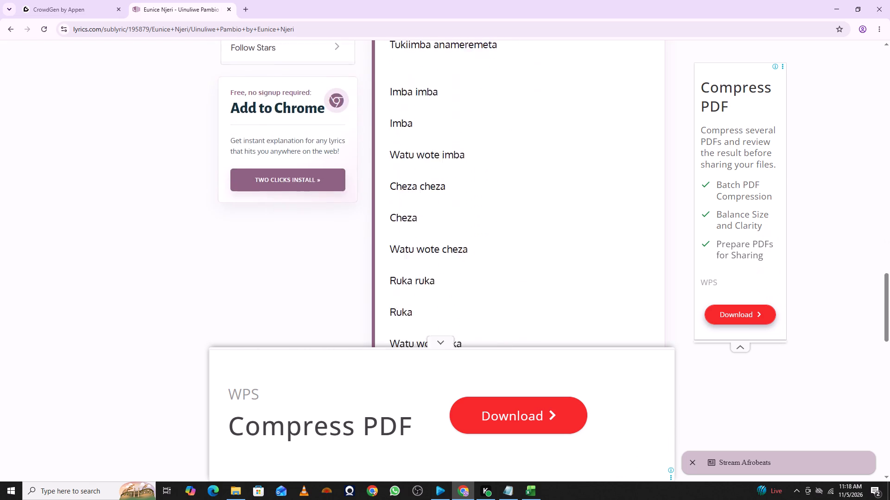
left_click_drag(491, 291, 467, 124)
key("Up")
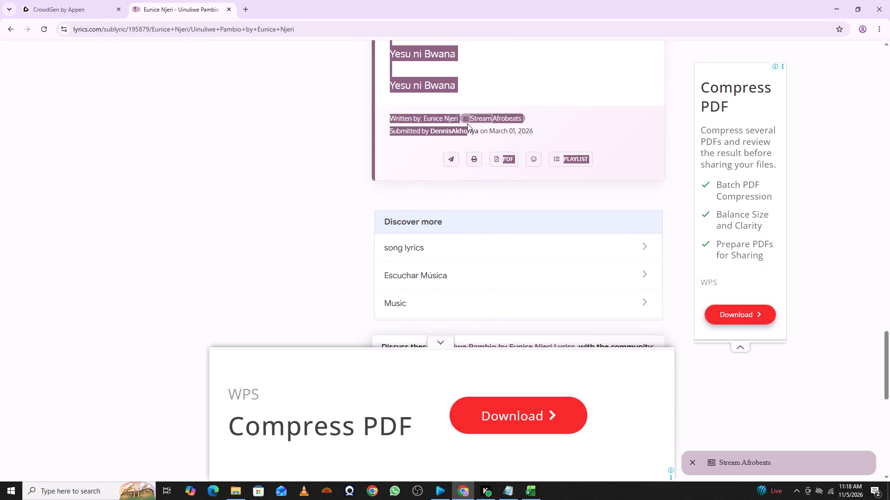
left_click_drag(467, 124, 468, 93)
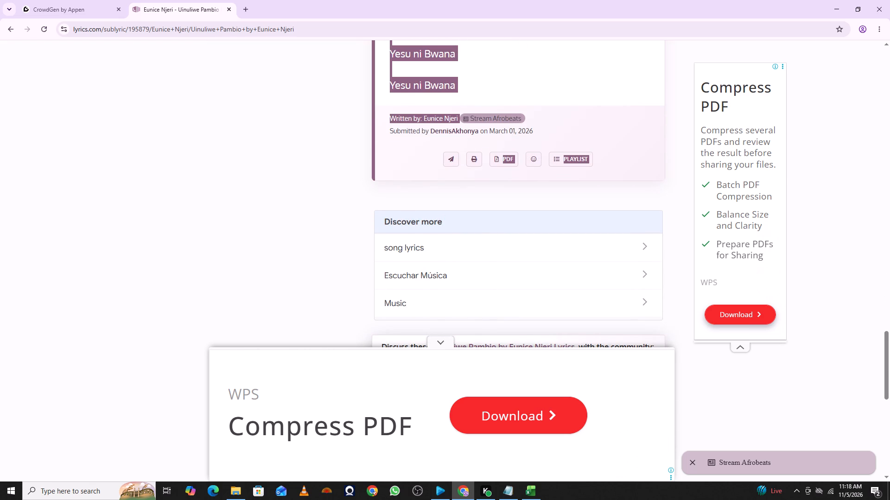
key("ctrl+c")
left_click(511, 490)
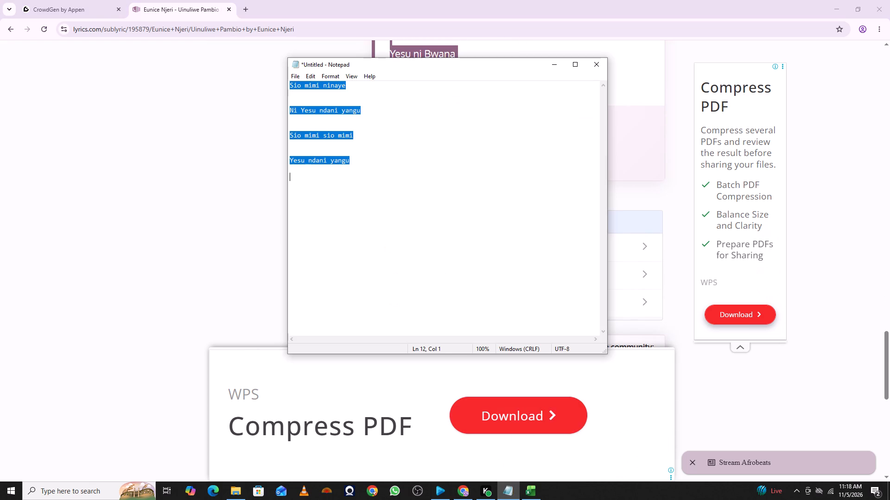
key("ctrl+v")
Put two blank lines between each of the closing lyric lines, from "Watu wote imba" down to the last "Yesu ni Bwana".
scroll(411, 170, "up", 1)
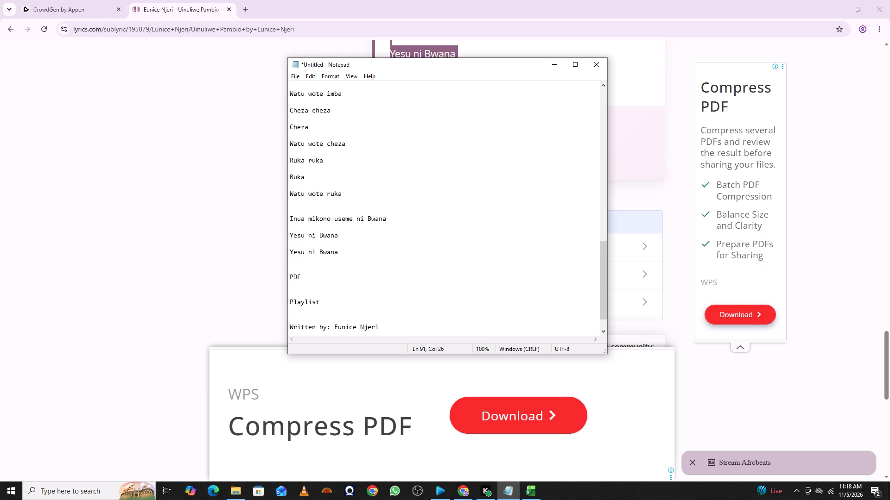
scroll(375, 234, "down", 1)
left_click(309, 134)
key("Return")
left_click(313, 100)
key("Return")
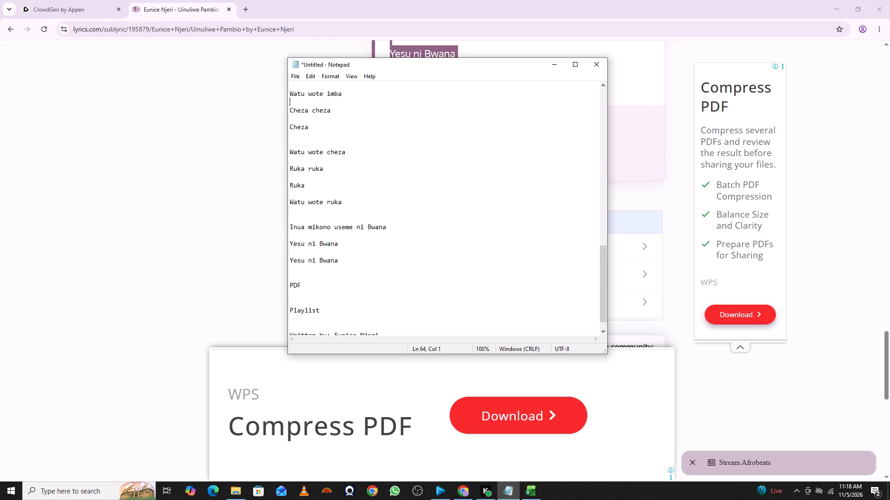
left_click(305, 125)
key("Return")
left_click(309, 175)
key("Return")
left_click(305, 204)
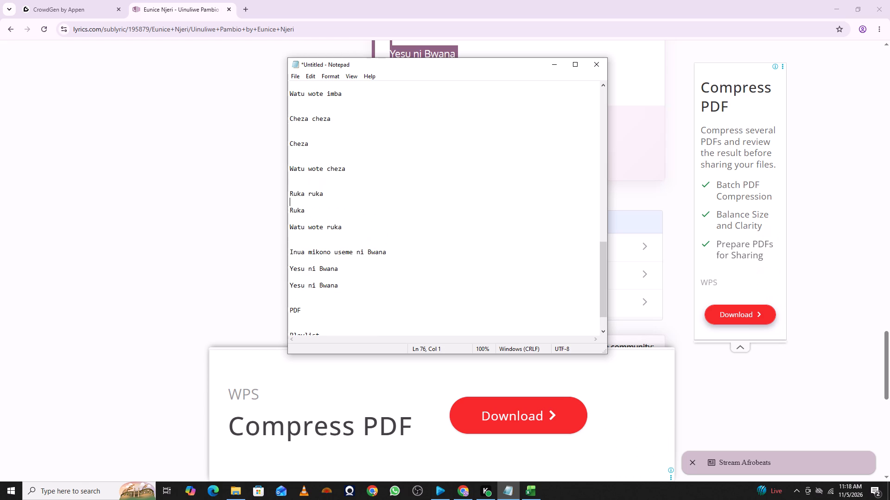
key("Return")
left_click(303, 227)
key("Return")
left_click(317, 273)
key("Return")
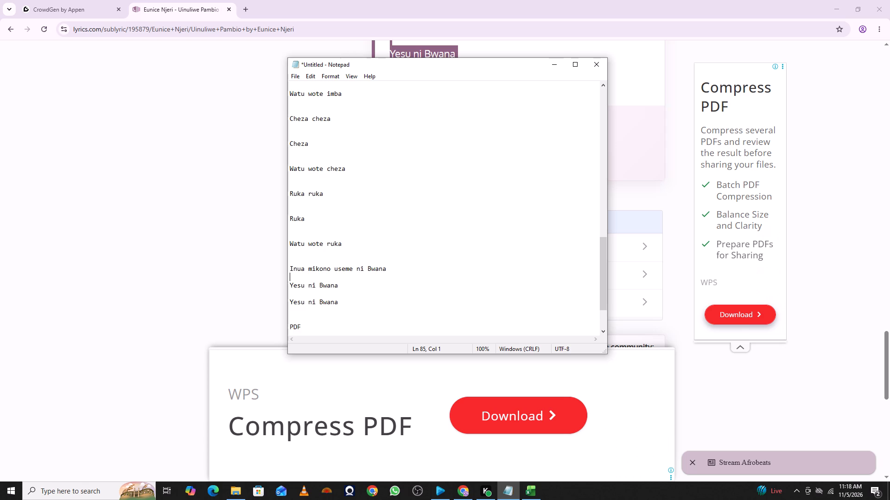
left_click(315, 299)
key("Return")
Remove the stray "PDF", "Playlist" and "Written by" lines from the end of the lyrics.
scroll(317, 291, "down", 6)
left_click_drag(321, 302, 308, 300)
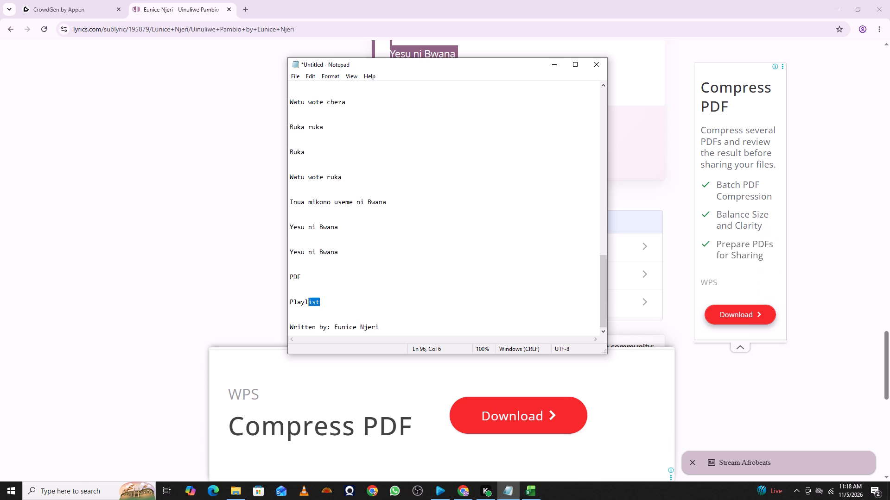
left_click_drag(308, 300, 274, 269)
key("Return")
left_click_drag(387, 333, 291, 311)
key("Return")
Put two blank lines above "Sema hallelujah", "Kama unapenda Yesu sema amen", "Shangwe kwa Yesu halelujah" and "Shangwe nasema hallelujah".
scroll(337, 263, "up", 3)
scroll(330, 294, "down", 4)
scroll(323, 260, "up", 5)
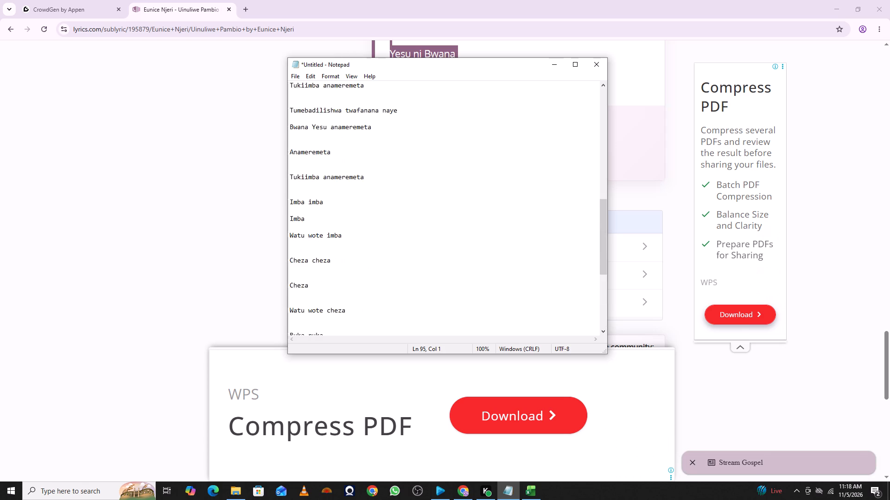
scroll(324, 244, "up", 11)
left_click(369, 229)
key("Return")
key("Return")
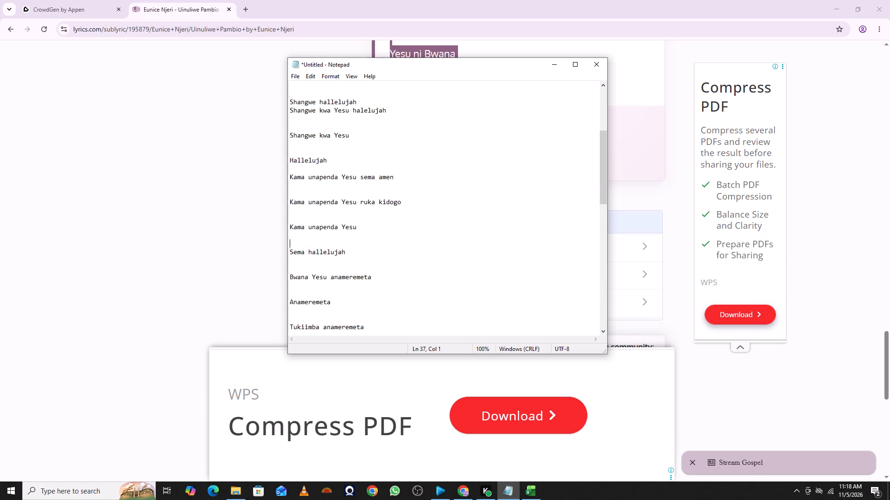
left_click(310, 167)
key("Return")
left_click(374, 98)
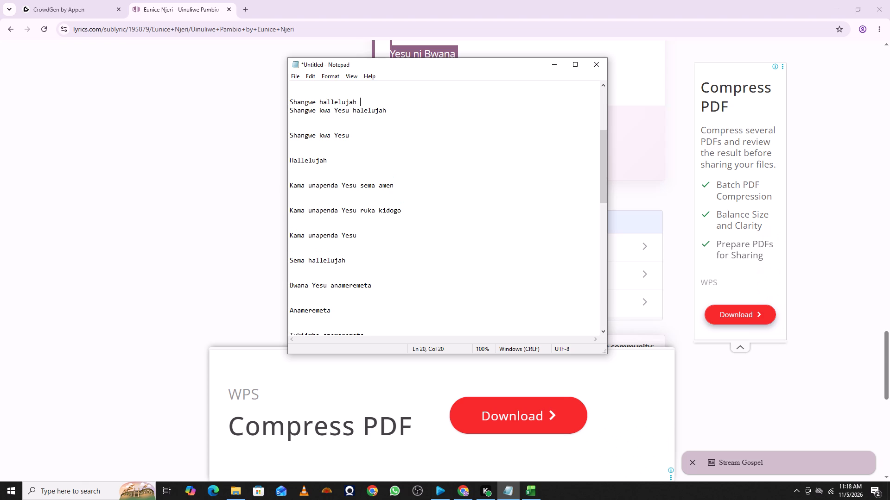
key("Return")
key("Return")
scroll(374, 98, "up", 7)
scroll(348, 125, "up", 7)
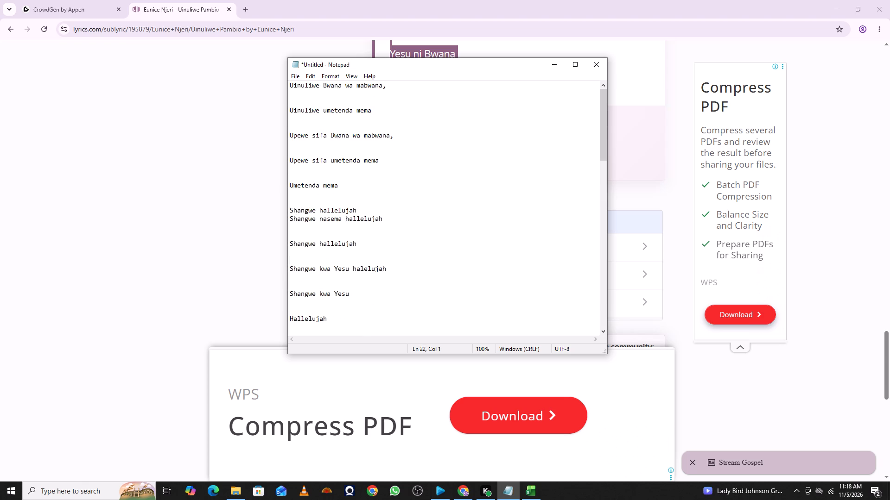
left_click(368, 208)
key("Return")
key("Return")
Copy all the Uinuliwe lyrics from Notepad and paste them as the words of a new song in EasyWorship.
key("ctrl+a")
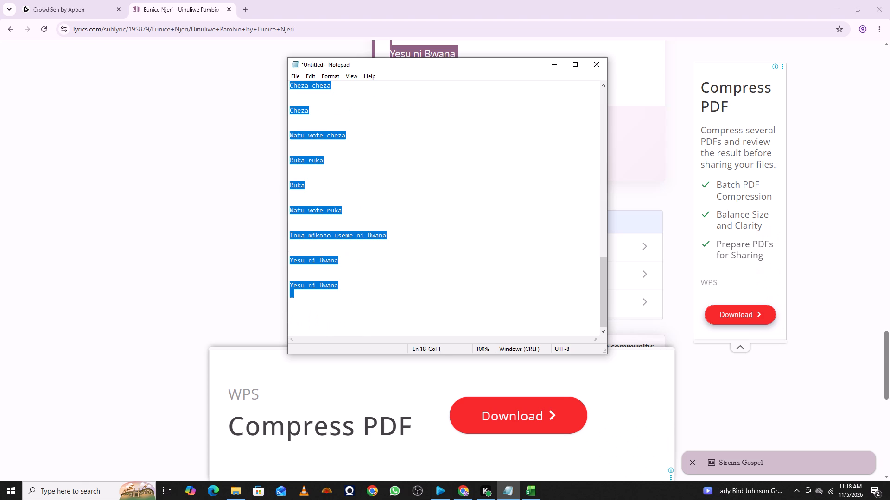
key("ctrl+c")
left_click(439, 486)
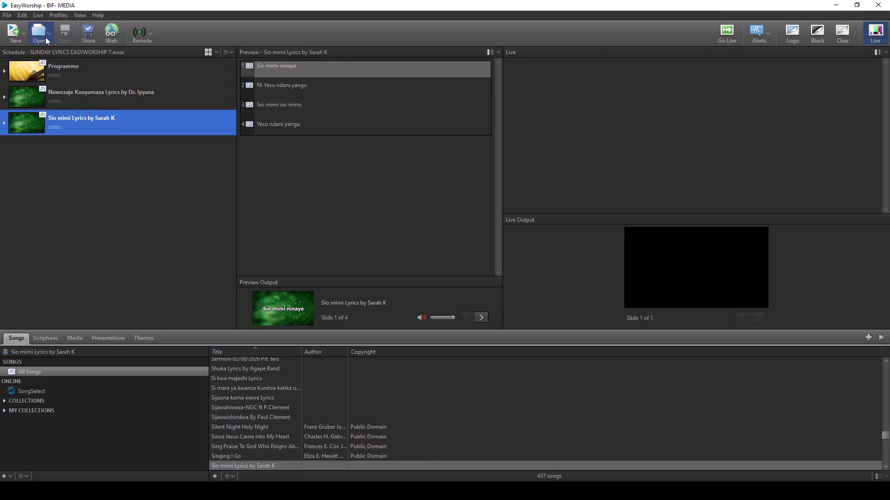
left_click(21, 37)
left_click(40, 59)
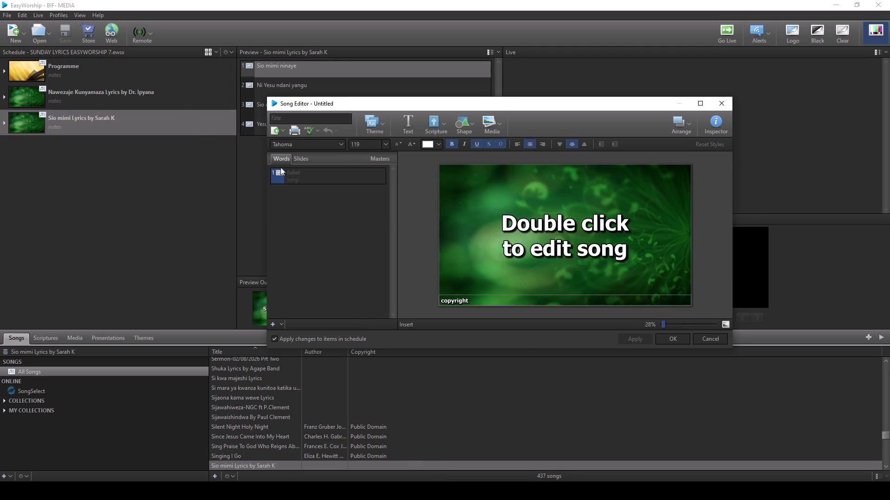
left_click(300, 178)
key("ctrl+v")
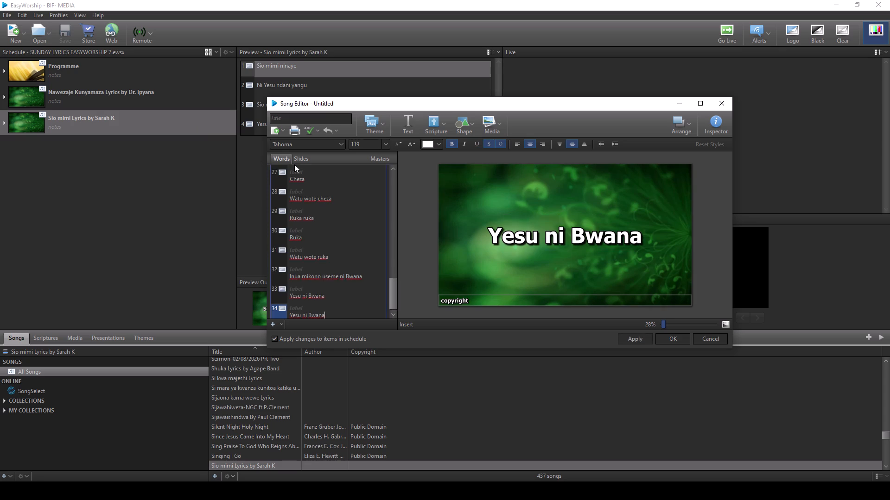
Title the new song "Uinuliwe Lyrics by Eunice Njeri" and save it to the song library.
left_click(324, 115)
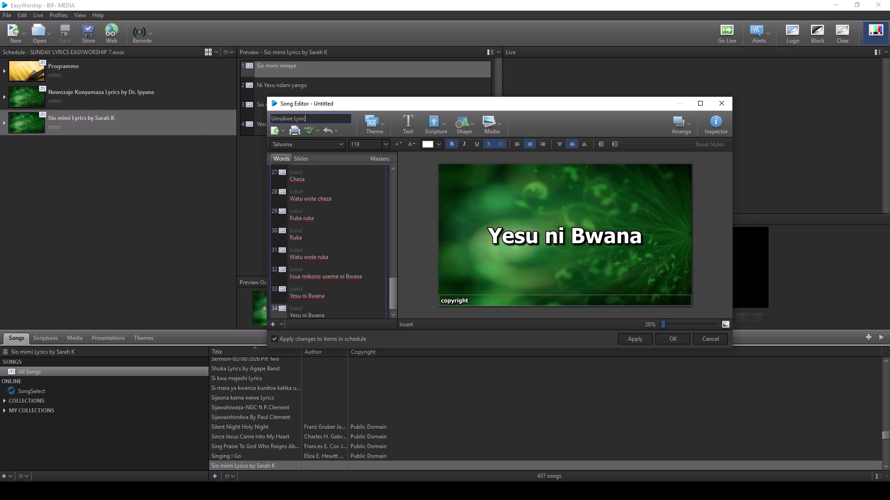
type("unic")
key("space")
key("BackSpace")
left_click(666, 333)
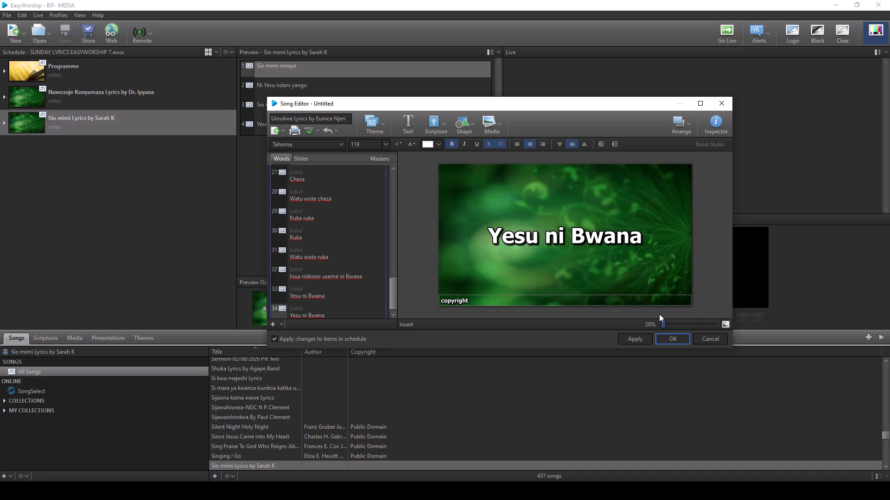
left_click(664, 340)
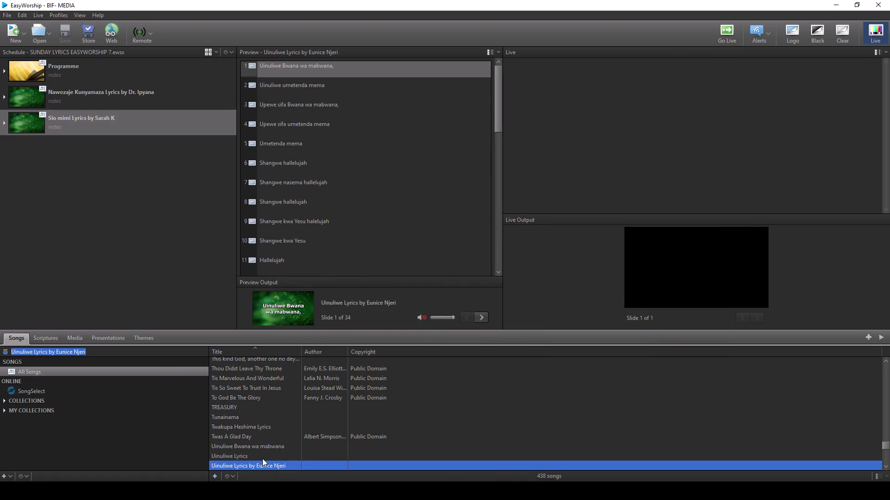
Add "Uinuliwe Lyrics by Eunice Njeri" to the schedule below "Sio mimi Lyrics by Sarah K" and save the schedule.
left_click(262, 458)
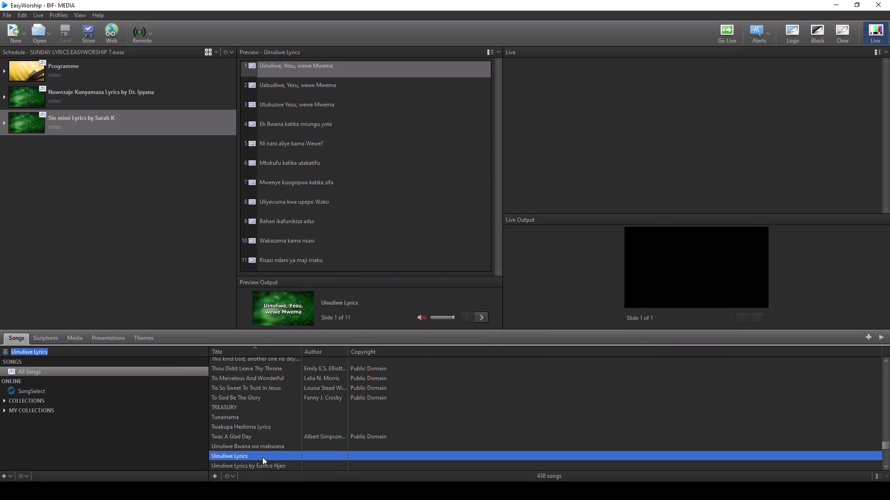
left_click(264, 465)
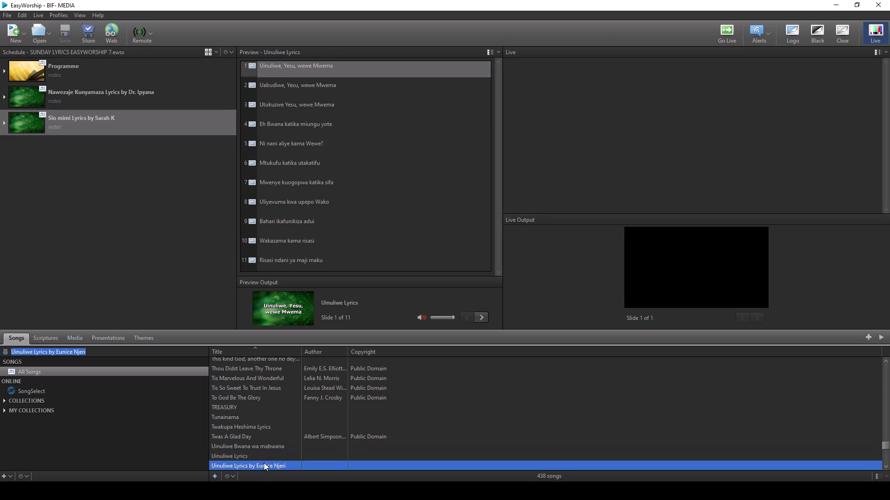
left_click_drag(267, 464, 105, 158)
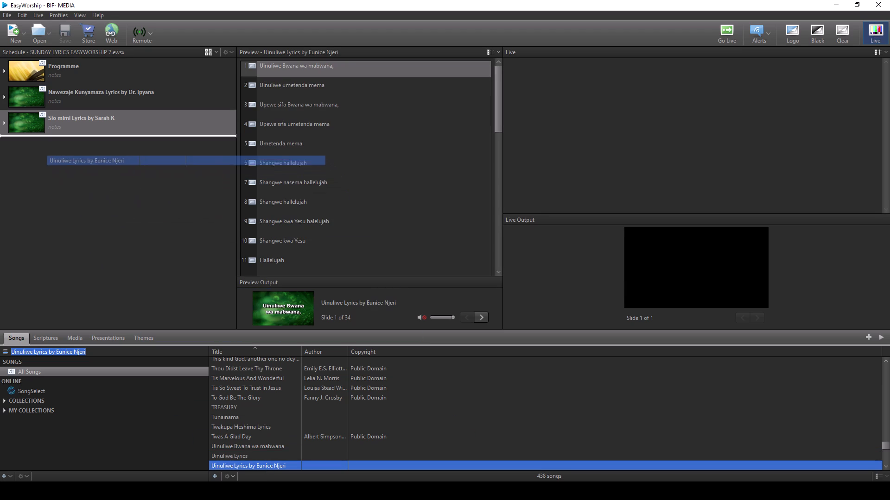
left_click_drag(105, 158, 104, 158)
left_click(61, 32)
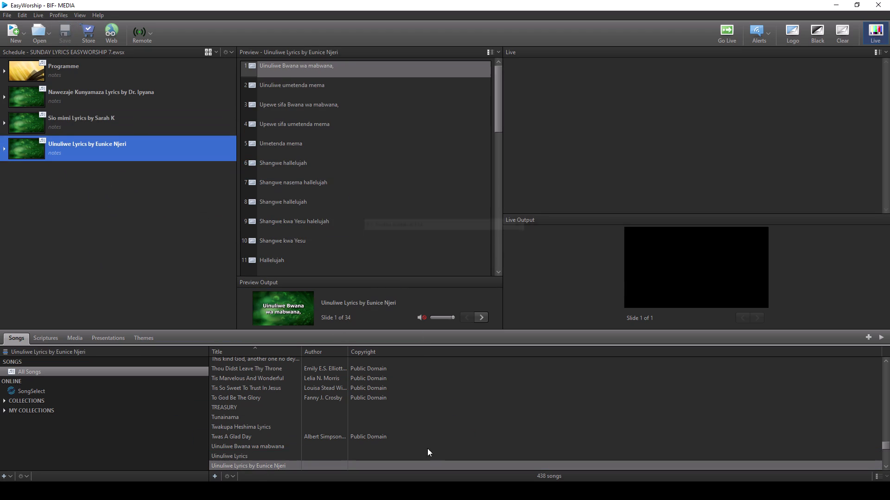
Switch to Chrome, search for "unaweza kufanya mambo makubwa lyrics" and open the DamnLyrics page for Unaweza by Magreth James.
left_click(465, 493)
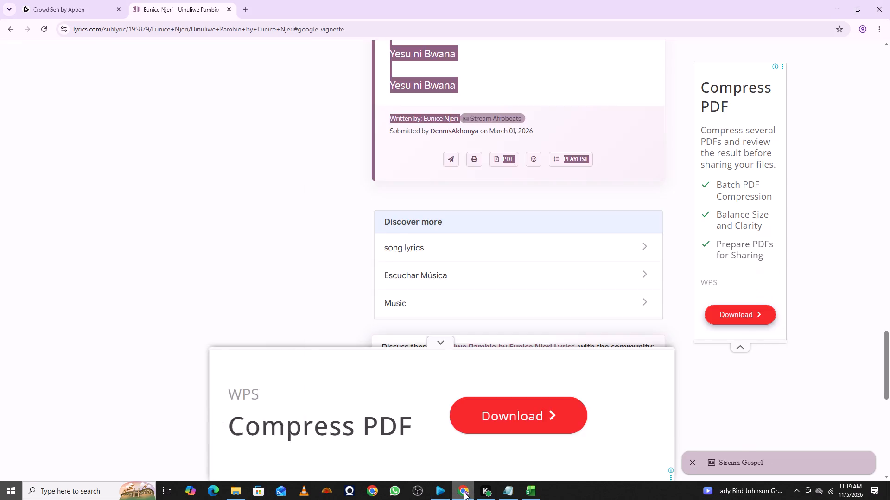
left_click(267, 30)
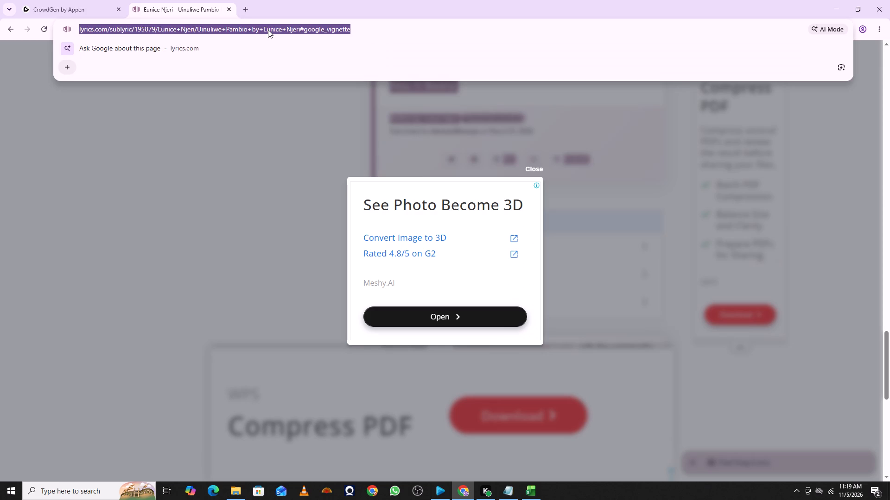
type("unaweza")
key("space")
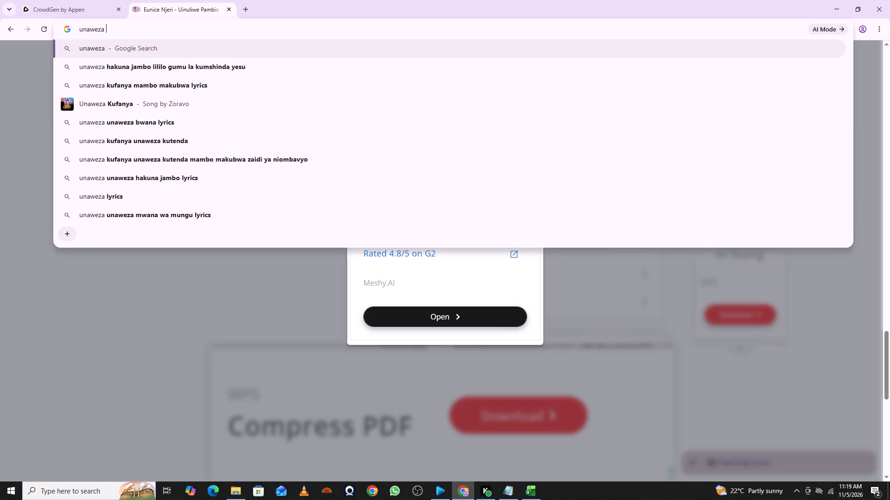
type("kufanya")
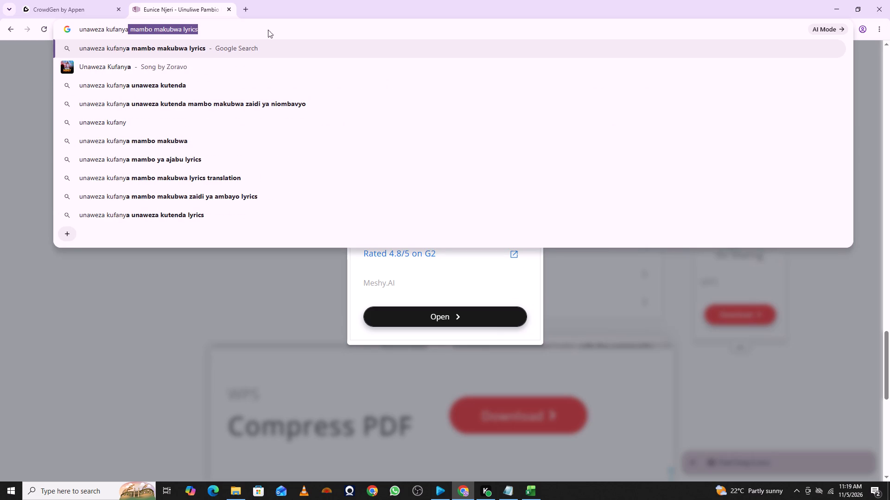
key("space")
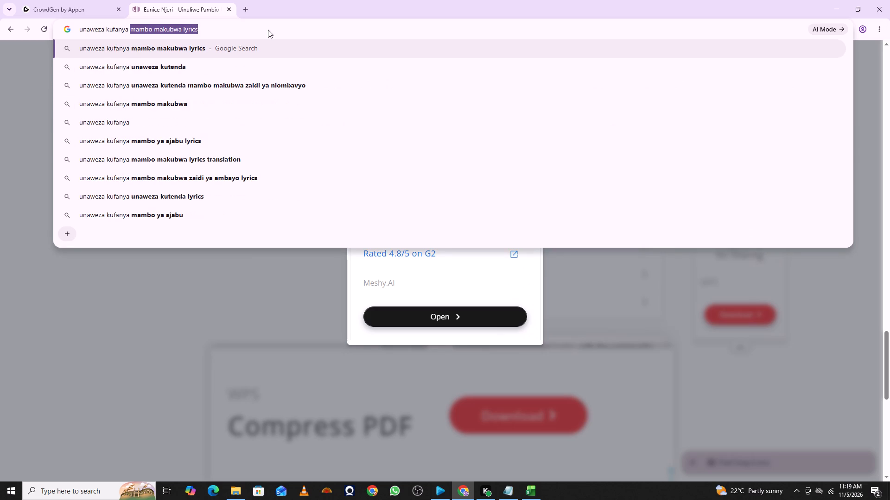
left_click(273, 33)
key("Return")
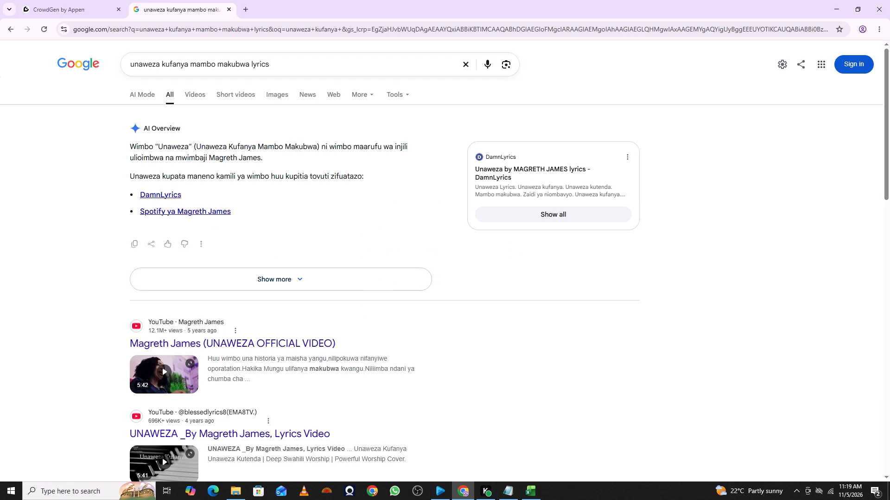
scroll(278, 131, "down", 2)
scroll(278, 134, "up", 1)
scroll(278, 134, "down", 4)
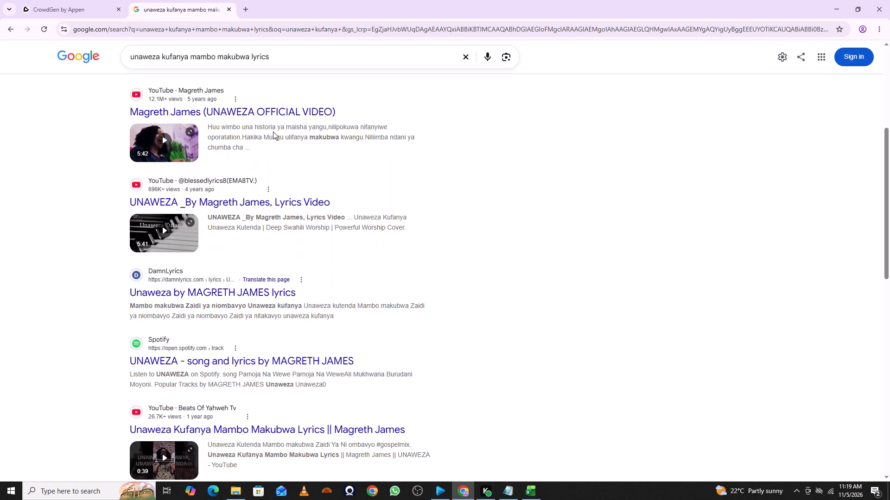
left_click(260, 291)
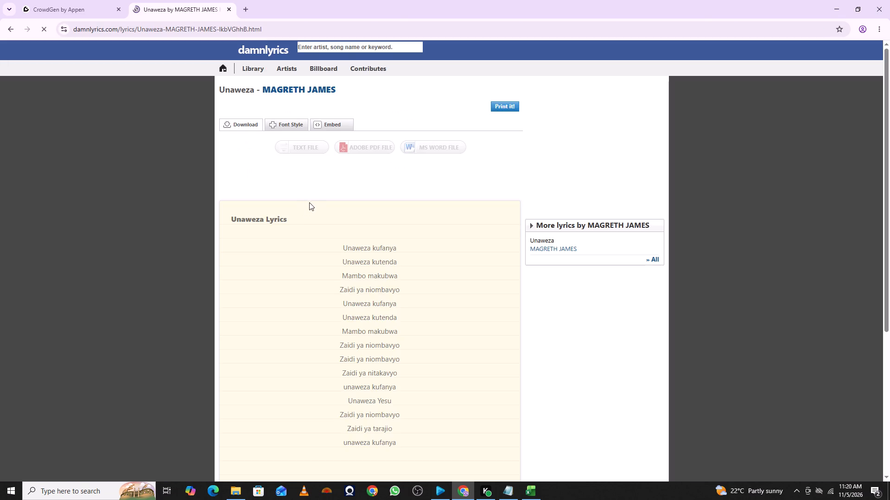
Copy the Unaweza lyrics from the first to the last "unaweza kufanya" line and paste them over the old lyrics in Notepad.
scroll(310, 204, "down", 4)
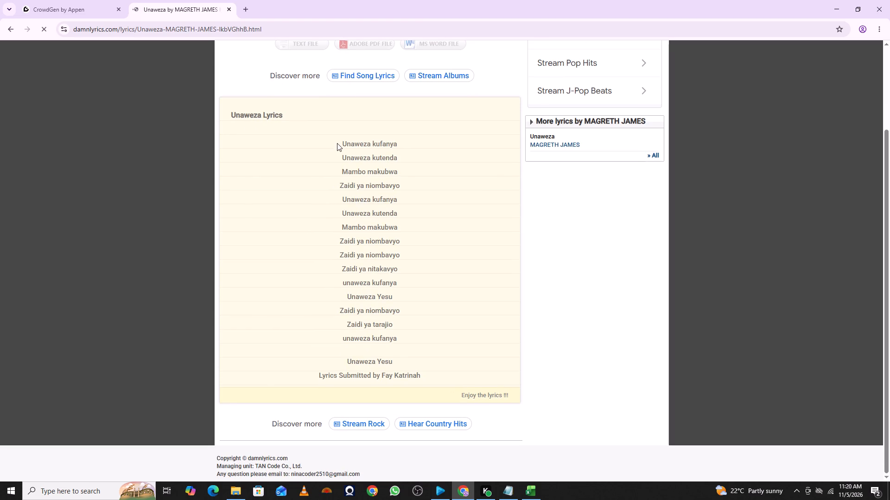
left_click_drag(337, 143, 399, 364)
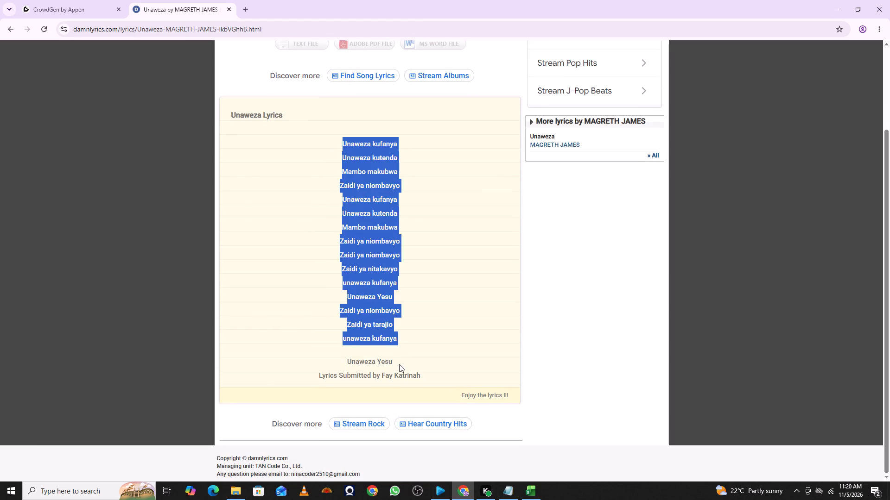
left_click_drag(399, 364, 388, 351)
key("ctrl+c")
left_click(508, 493)
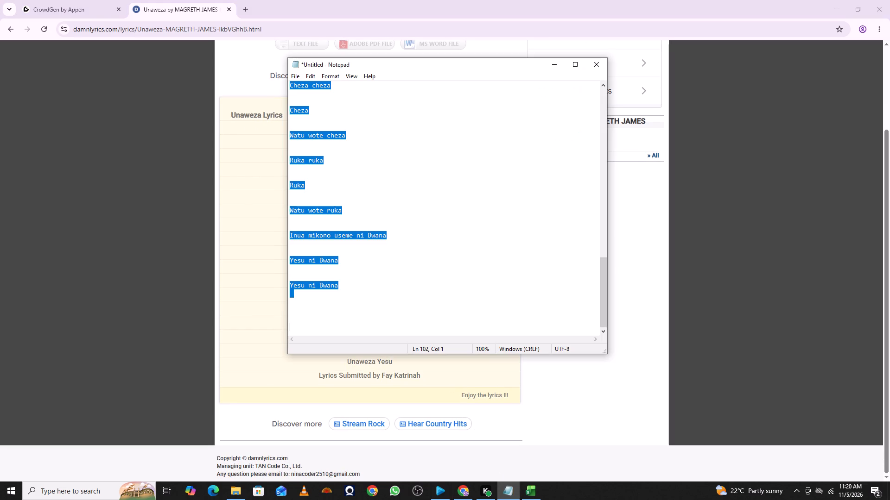
key("ctrl+v")
scroll(363, 198, "up", 7)
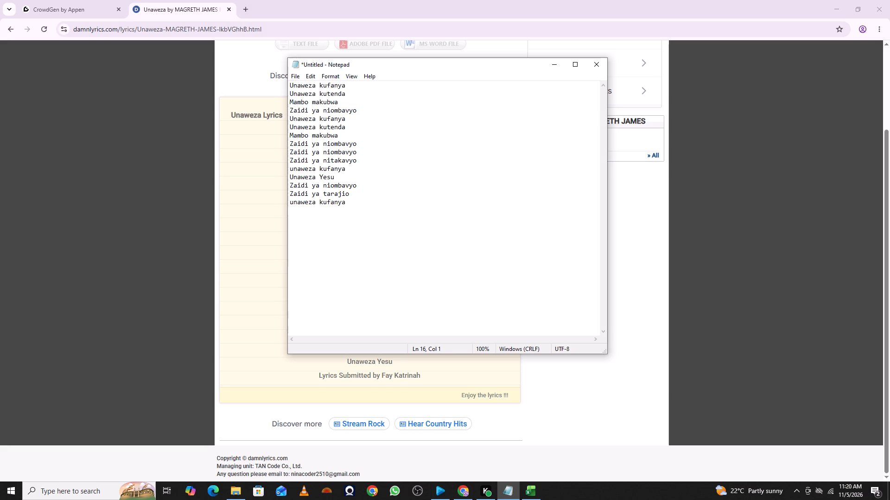
Put two blank lines between each of the opening lyric lines, from the first "Unaweza kufanya" down to the second one.
left_click(289, 83)
key("Down")
key("Return")
key("Return")
key("Down")
key("Return")
key("Return")
key("Down")
key("Return")
key("Return")
key("Down")
key("Return")
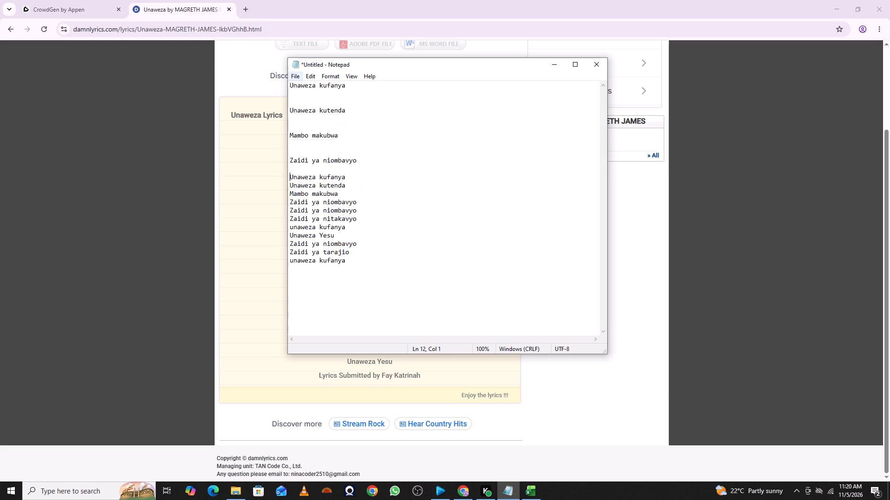
key("Return")
Put two blank lines above the second "Unaweza kutenda", the second "Mambo makubwa" and each of the two "Zaidi ya niombavyo" lines that follow.
key("Down")
key("Return")
key("Return")
key("Down")
key("Return")
key("Return")
key("Down")
key("Return")
key("Return")
key("Down")
key("Return")
key("Return")
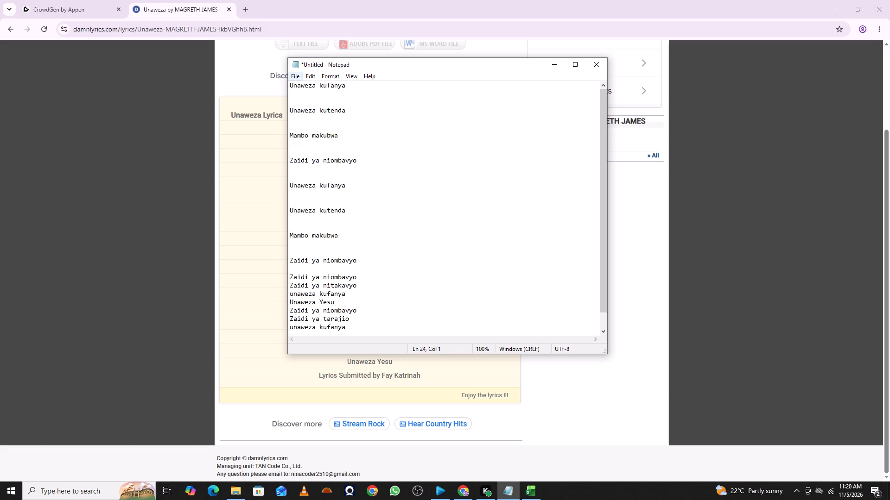
Put two blank lines above each remaining lyric line, from "Zaidi ya nitakavyo" down to the last "unaweza kufanya".
key("Down")
key("Return")
key("Return")
key("Down")
key("Return")
key("Return")
key("Down")
key("Return")
key("Return")
key("Down")
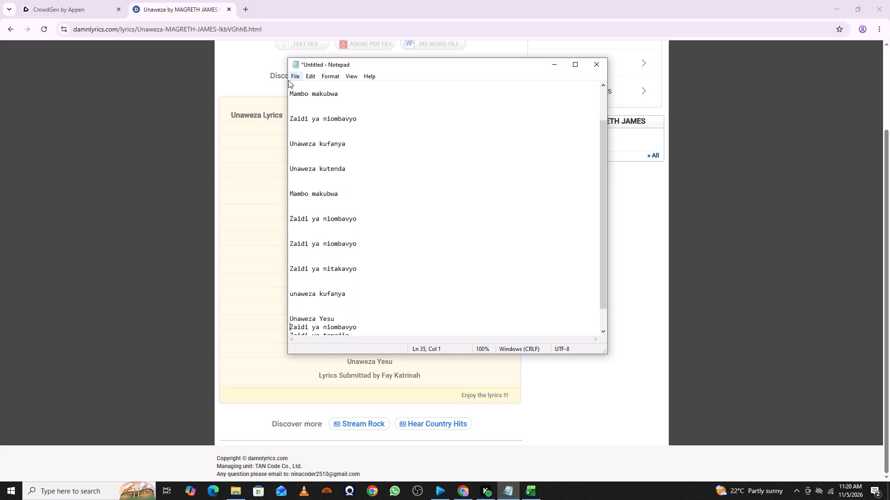
key("Return")
key("Return")
key("Down")
key("Return")
key("Return")
key("Down")
key("Return")
key("Return")
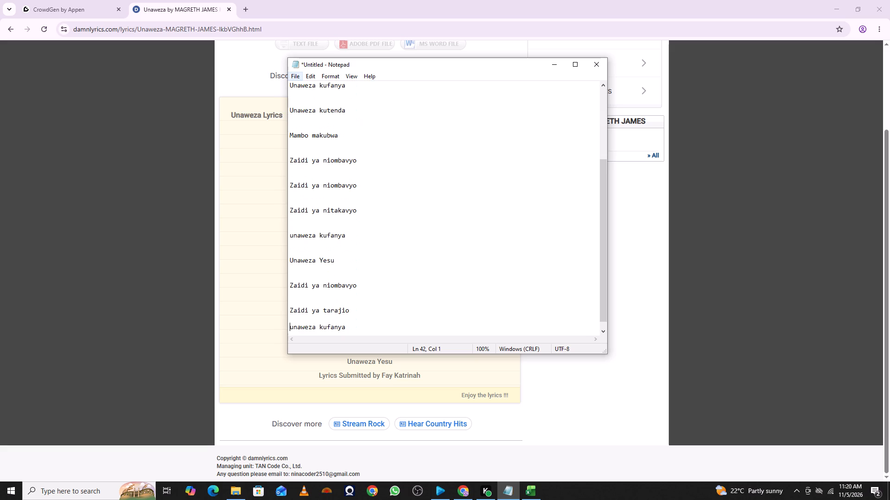
key("Down")
key("Down")
key("Down")
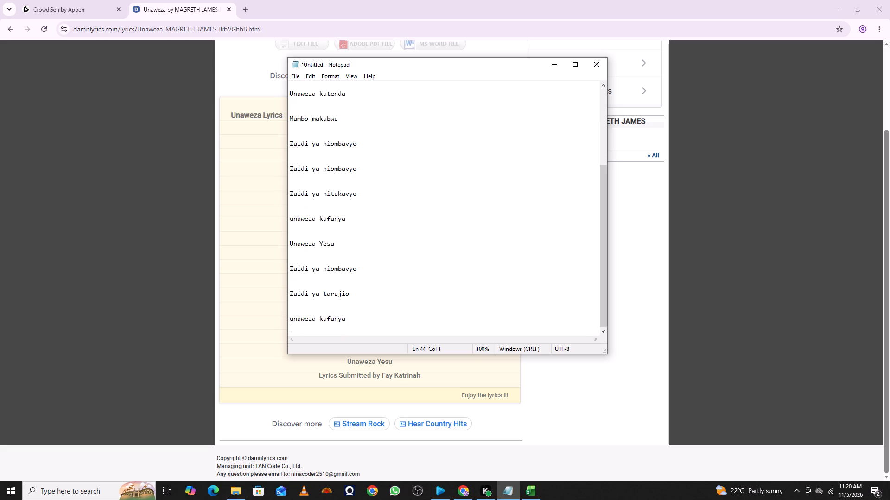
Capitalise the first letter of the "unaweza kufanya" line that follows "Zaidi ya nitakavyo".
left_click(292, 221)
key("BackSpace")
key("u")
Copy all the spaced-out Unaweza lyrics and paste them as the words of a new song in EasyWorship.
scroll(379, 228, "up", 4)
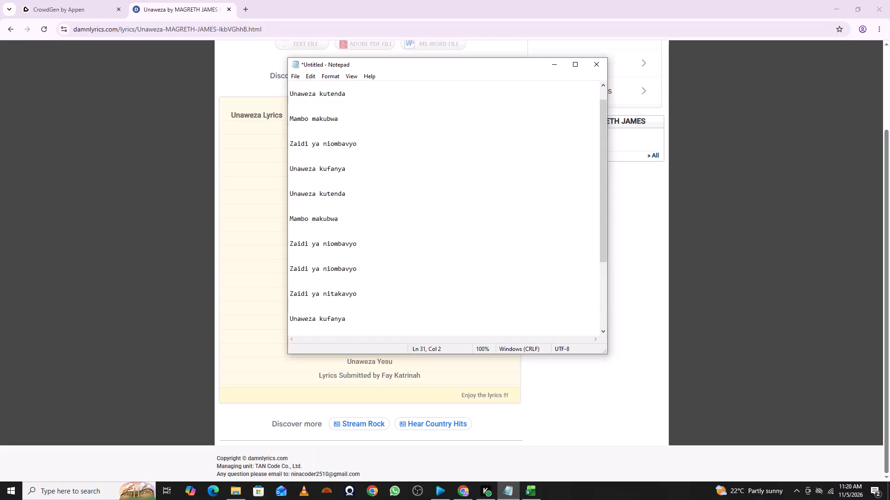
scroll(362, 220, "up", 5)
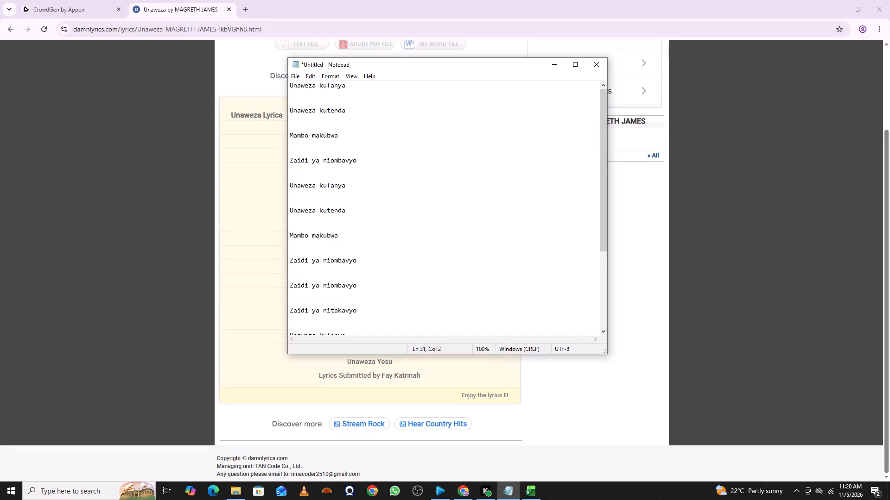
scroll(362, 220, "up", 1)
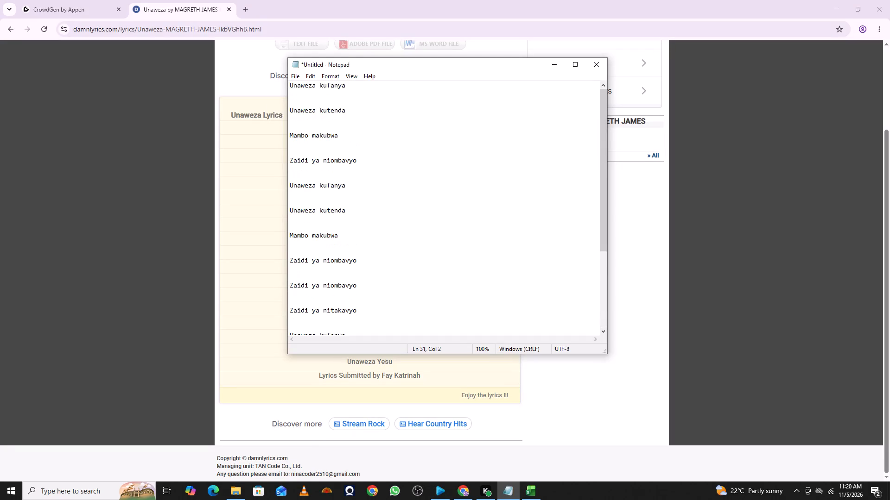
left_click(367, 217)
key("ctrl+a")
key("ctrl+c")
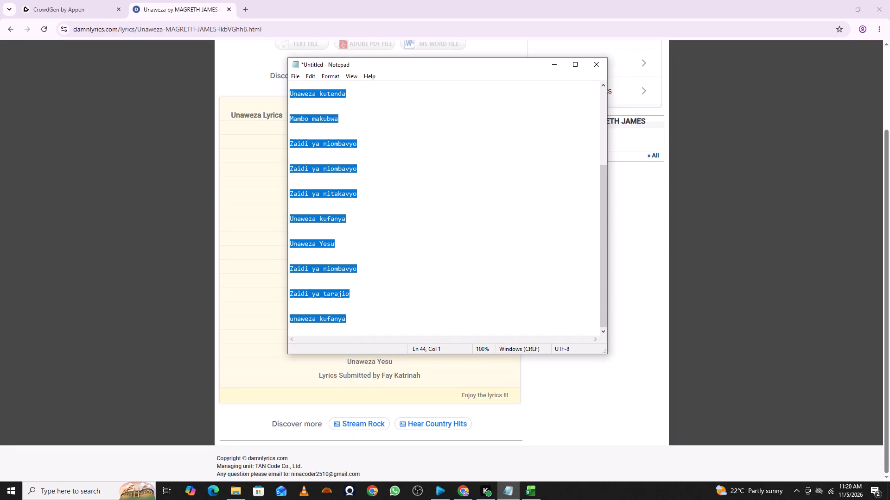
left_click(445, 491)
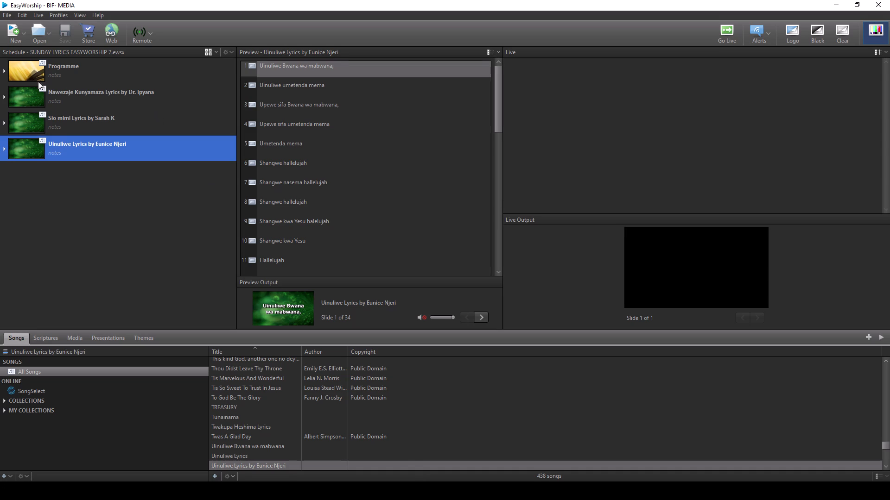
left_click(11, 39)
left_click(33, 57)
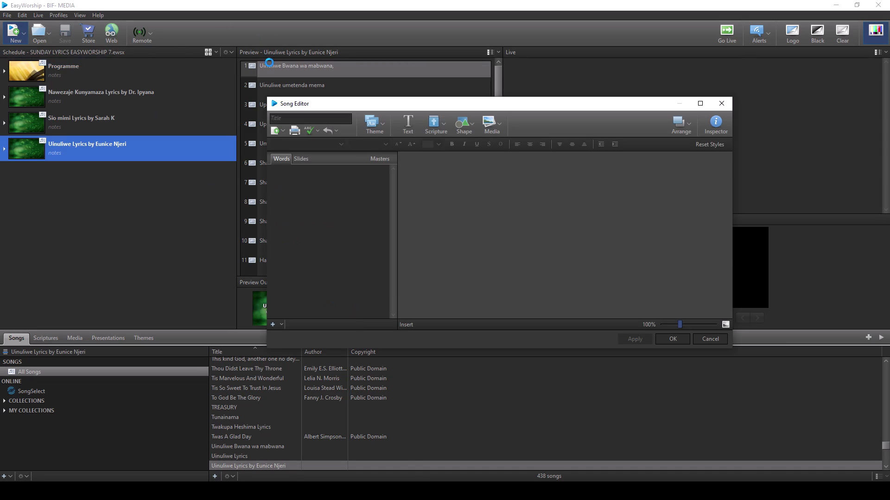
left_click(306, 177)
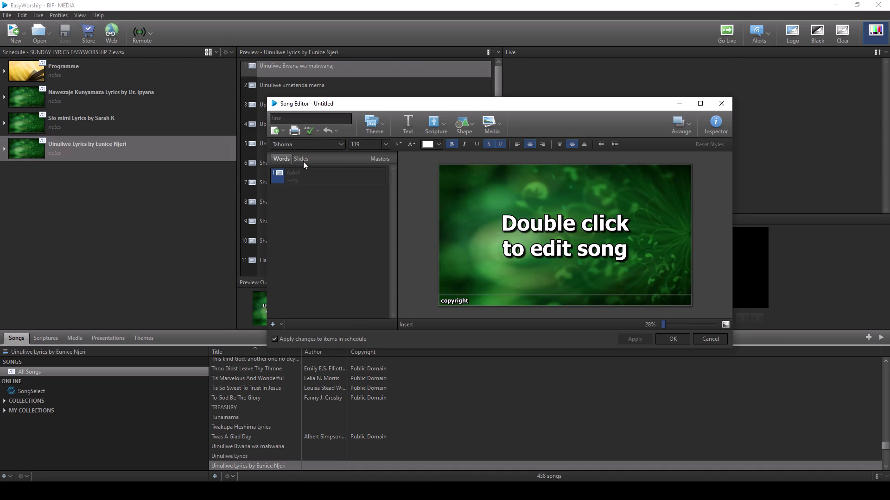
key("ctrl+v")
Title the new song "Unaweza kufanya Lyrics" and save it to the song library.
left_click(309, 117)
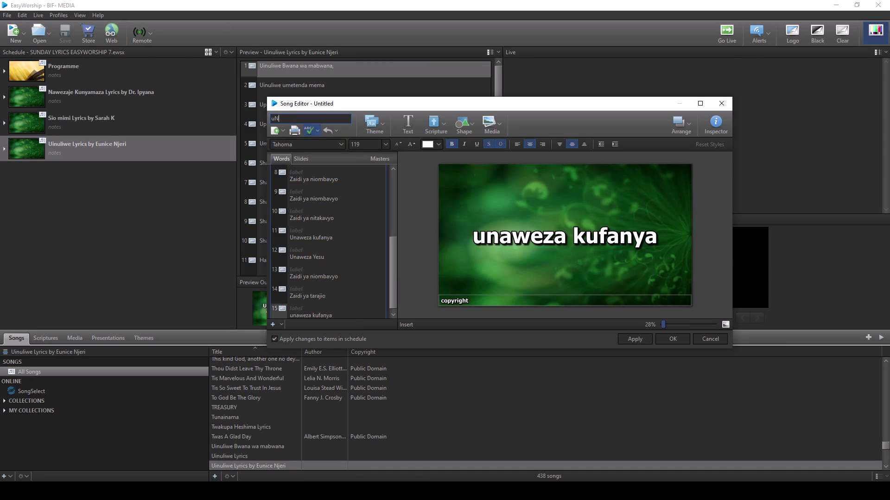
key("BackSpace")
key("BackSpace")
key("BackSpace")
key("BackSpace")
key("BackSpace")
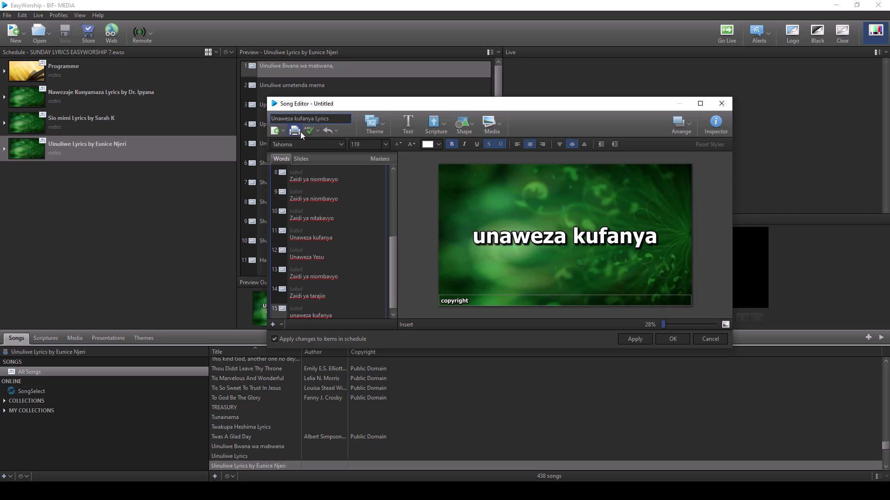
left_click(666, 338)
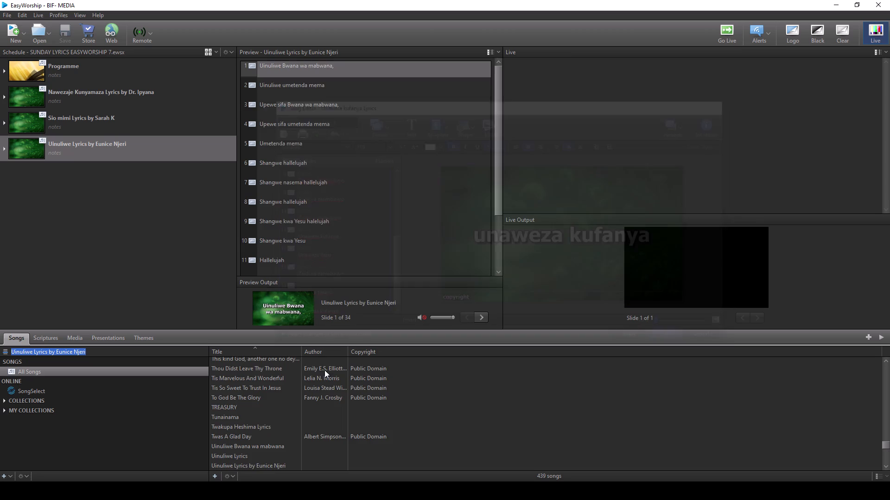
Add "Unaweza kufanya Lyrics" to the schedule below "Uinuliwe Lyrics by Eunice Njeri" and save the schedule.
left_click_drag(283, 462, 121, 236)
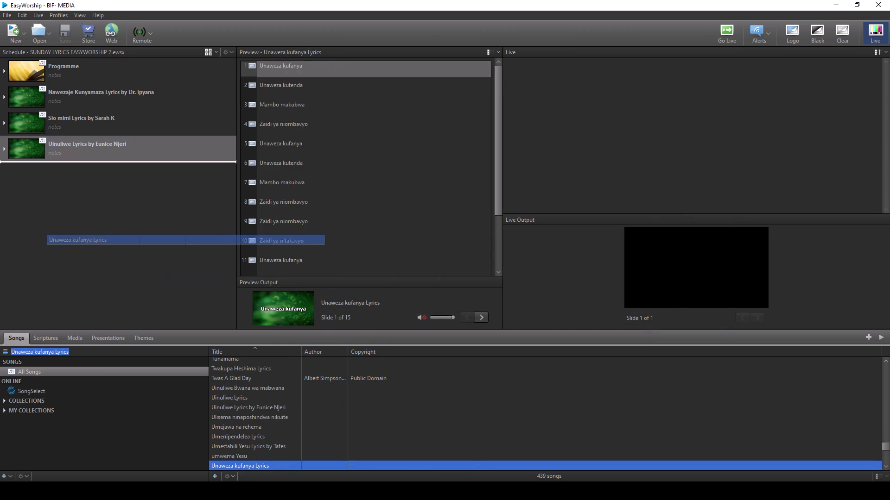
left_click_drag(121, 236, 104, 184)
left_click(65, 34)
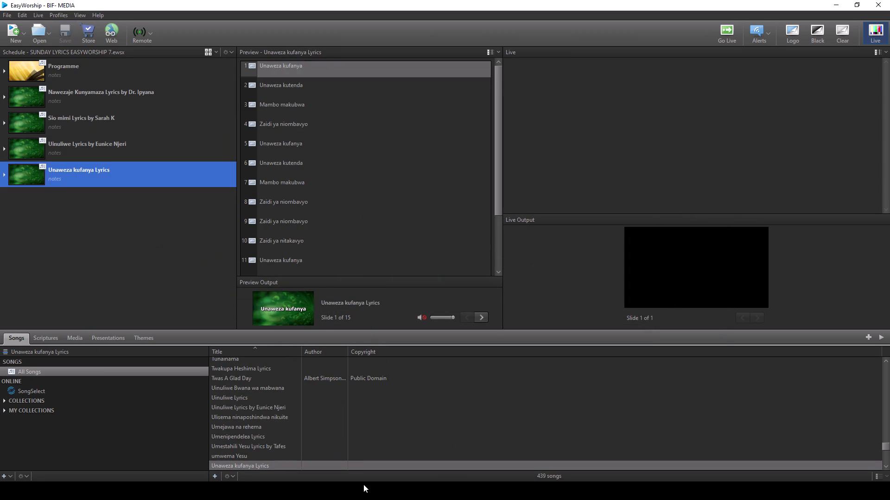
In Chrome, search the web for "alpha and omega lyrics israel and new breed".
left_click(465, 492)
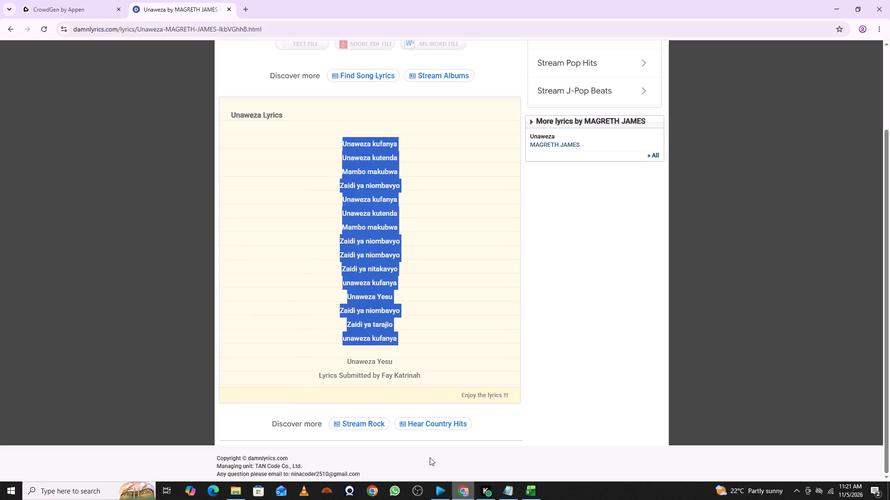
left_click(368, 33)
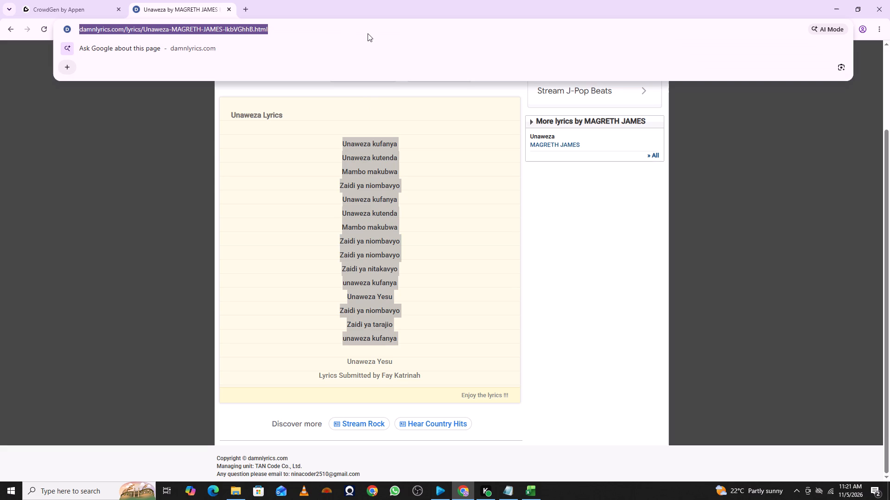
type("al")
type("pha")
key("space")
type("and i")
key("BackSpace")
type("omega")
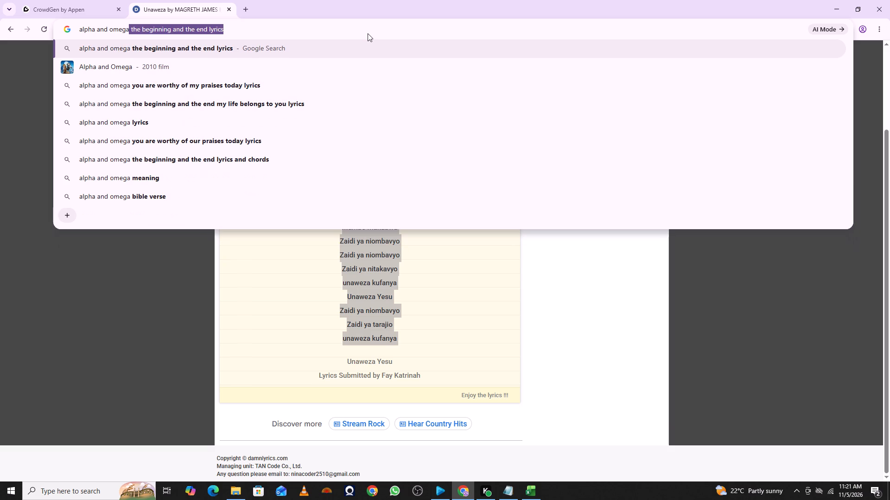
key("space")
type("lyrics by")
key("space")
type("israel")
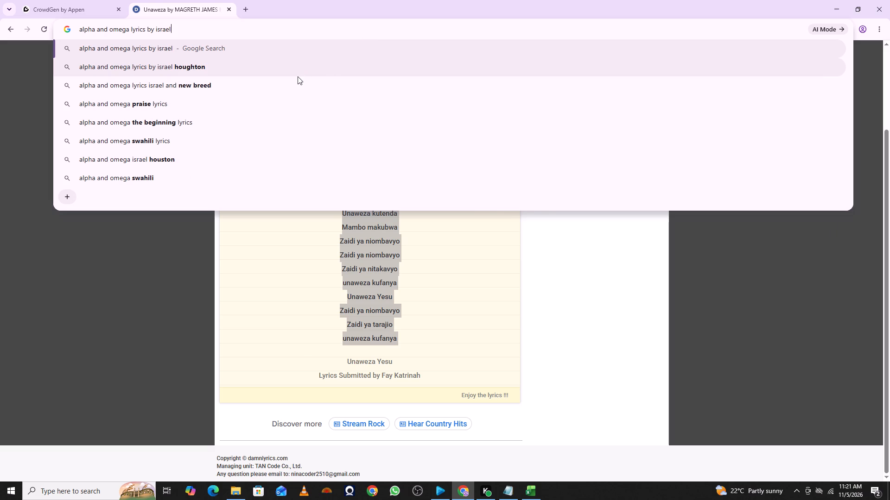
left_click(298, 76)
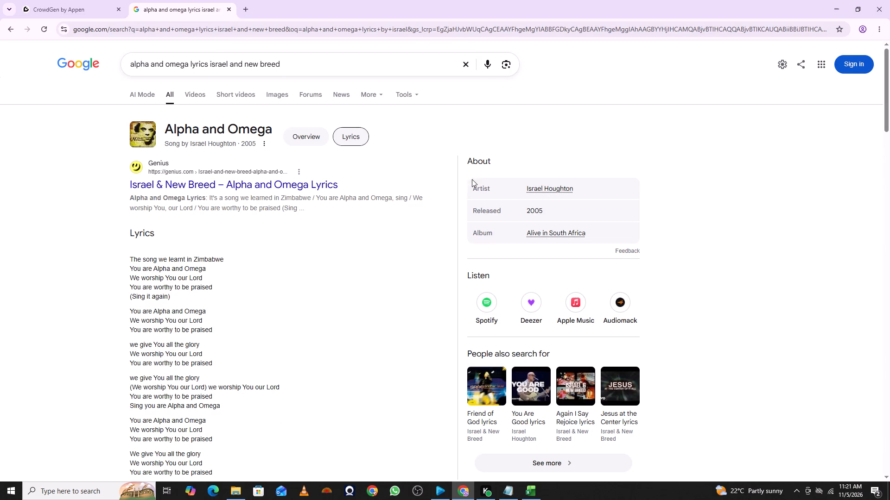
Open the Sifa Lyrics result "Israel & New Breed - Alpha and Omega Lyrics".
scroll(481, 176, "down", 20)
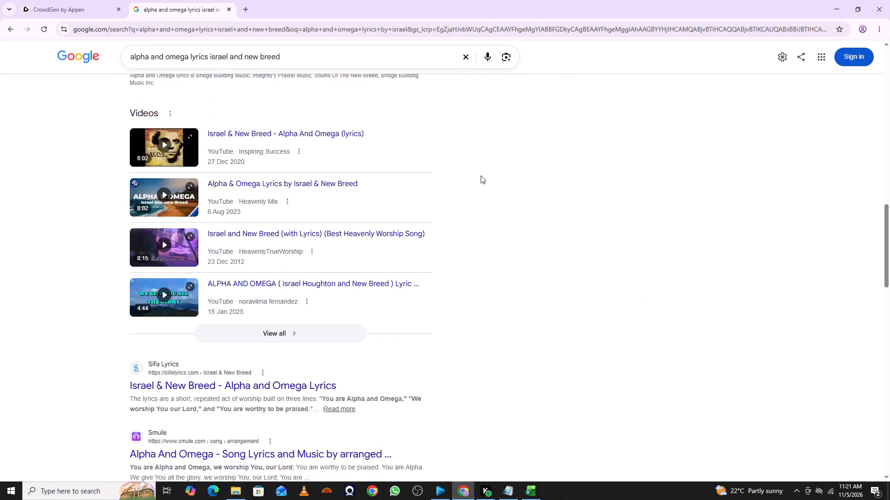
scroll(481, 175, "down", 2)
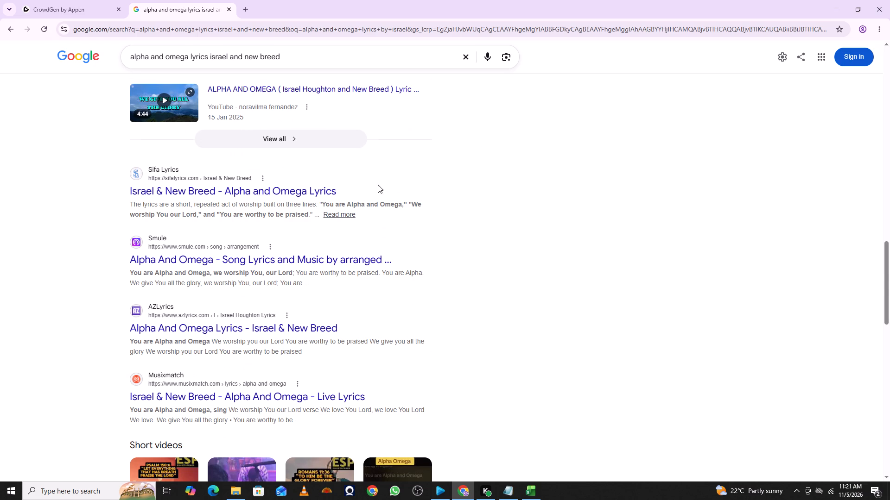
left_click(292, 189)
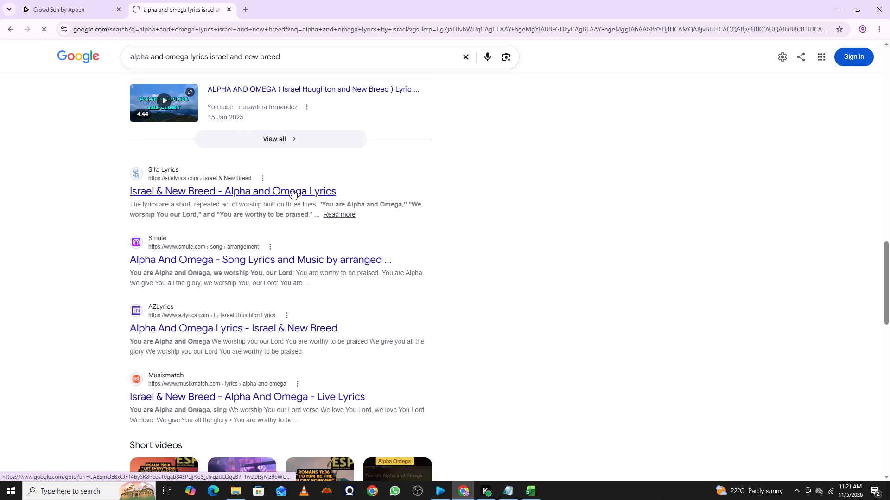
Copy the Alpha and Omega lyrics from the first Chorus heading through the last line of Verse 4.
scroll(360, 175, "down", 7)
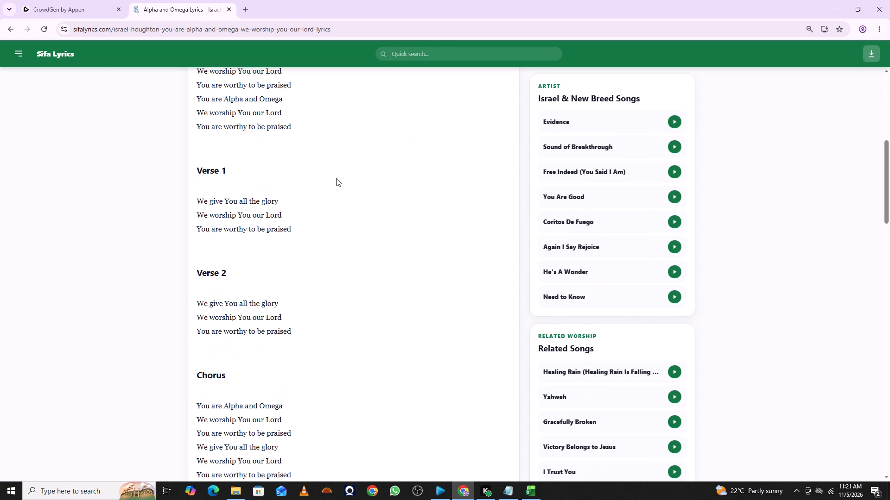
scroll(282, 169, "up", 5)
left_click_drag(196, 257, 347, 430)
key("Up")
key("Up")
key("Up")
key("Up")
key("Up")
key("Up")
key("Up")
key("Up")
key("Up")
key("Up")
key("Up")
key("Up")
key("Up")
key("Up")
key("Up")
key("Up")
key("Up")
key("Up")
key("Up")
key("Up")
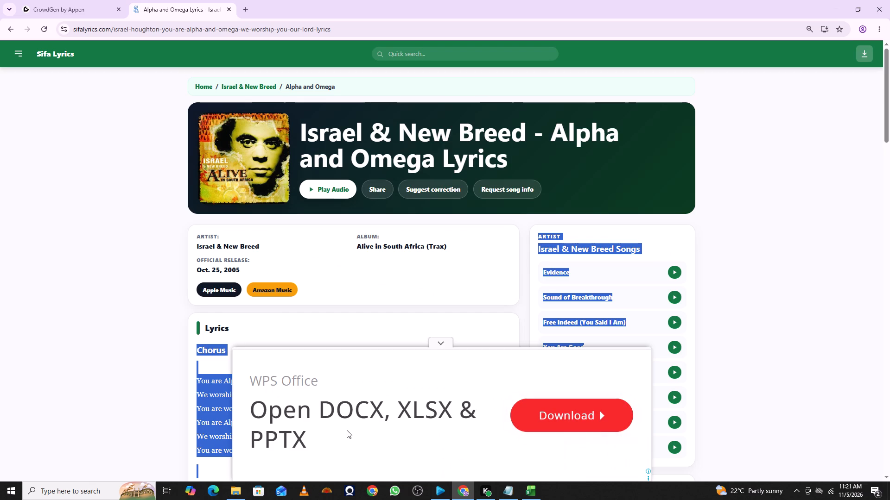
left_click_drag(347, 430, 235, 475)
key("Up")
key("Down")
key("Down")
key("Down")
key("Down")
key("Down")
key("Down")
key("Down")
key("Down")
key("Down")
key("Down")
key("Down")
key("Down")
key("Down")
key("Down")
key("Down")
key("Down")
key("Down")
key("Down")
key("Down")
key("Down")
key("Down")
key("Down")
key("Down")
key("Down")
key("Down")
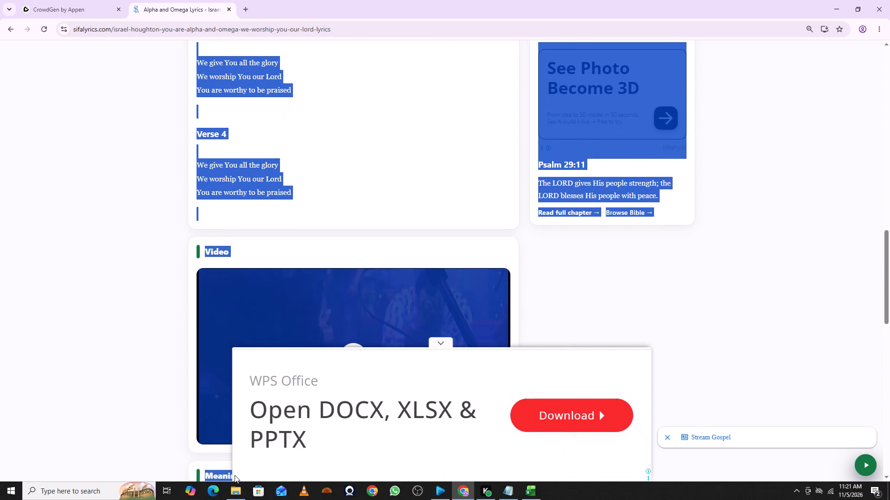
left_click_drag(235, 475, 291, 189)
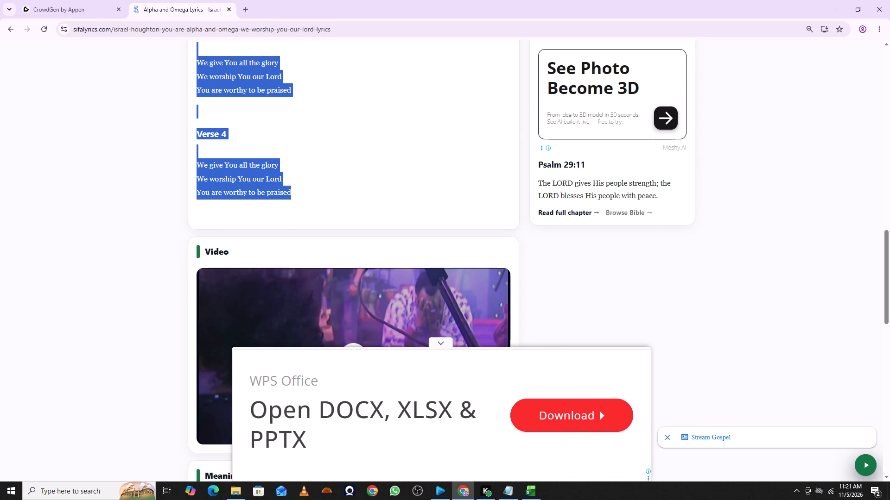
key("ctrl+c")
Replace the Unaweza text in Notepad with the copied Alpha and Omega lyrics.
scroll(286, 189, "down", 10)
scroll(286, 208, "up", 1)
scroll(286, 209, "down", 5)
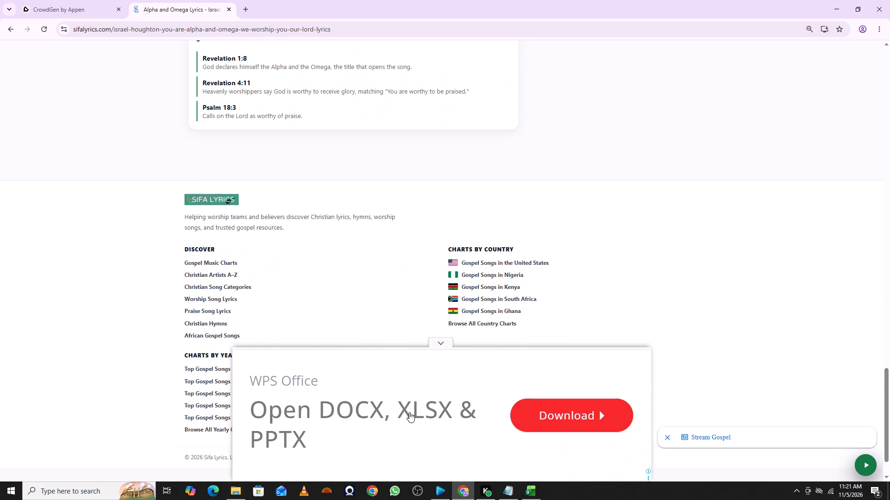
left_click(510, 490)
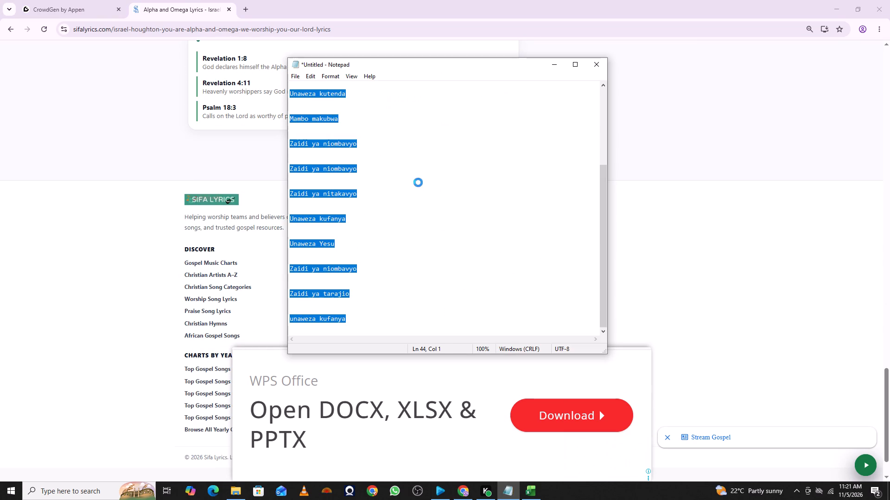
key("ctrl+v")
scroll(417, 186, "up", 5)
scroll(417, 186, "down", 1)
scroll(417, 187, "up", 1)
scroll(415, 198, "down", 5)
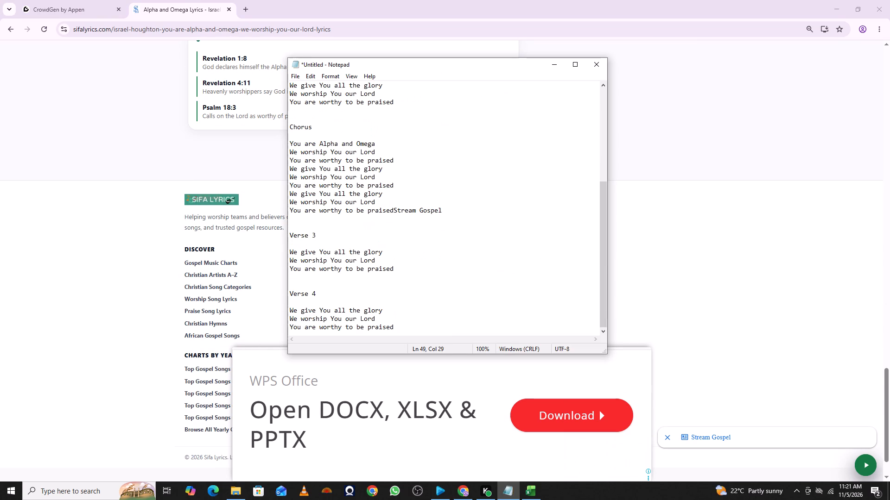
Delete the stray "Stream Gospel" text at the end of the second Chorus.
left_click_drag(394, 210, 402, 209)
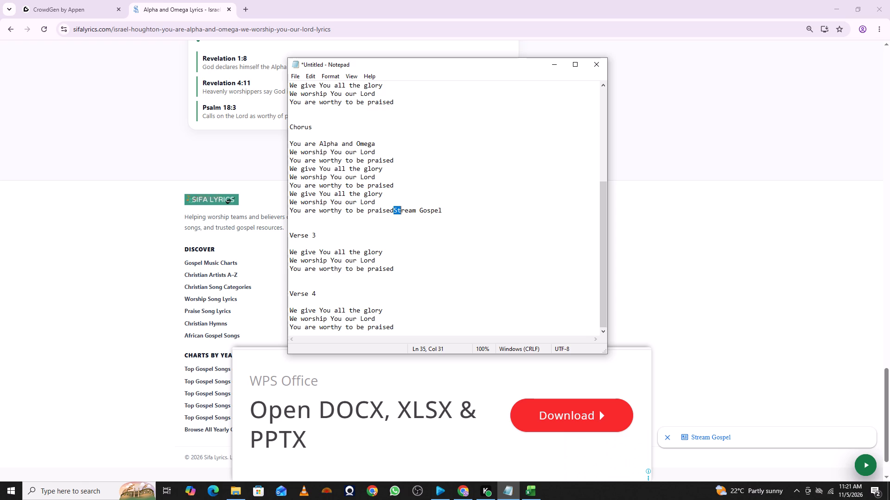
left_click_drag(402, 209, 451, 213)
key("BackSpace")
Put two blank lines between each of the six lyric lines in the first Chorus.
scroll(450, 210, "down", 8)
scroll(450, 210, "up", 11)
scroll(450, 210, "down", 1)
scroll(450, 210, "up", 5)
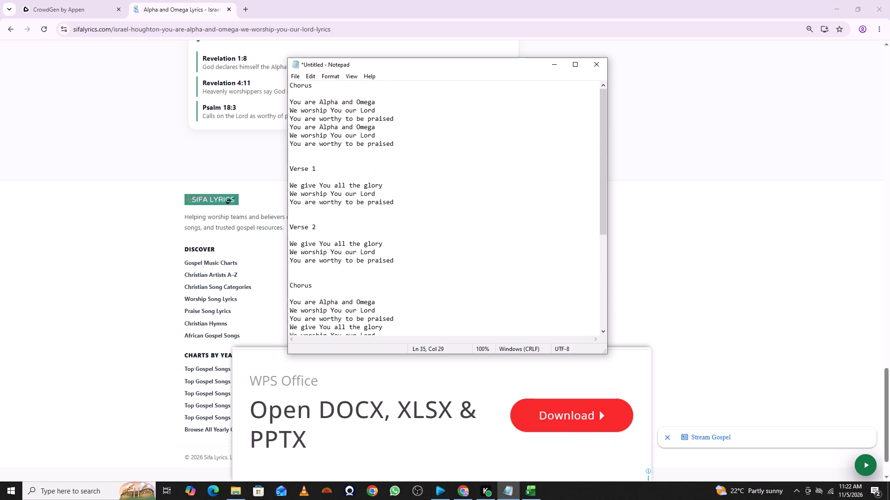
left_click(291, 102)
key("Down")
key("Return")
key("Return")
key("Down")
key("Return")
key("Return")
key("Down")
key("Return")
key("Return")
key("Down")
key("Return")
key("Return")
key("Down")
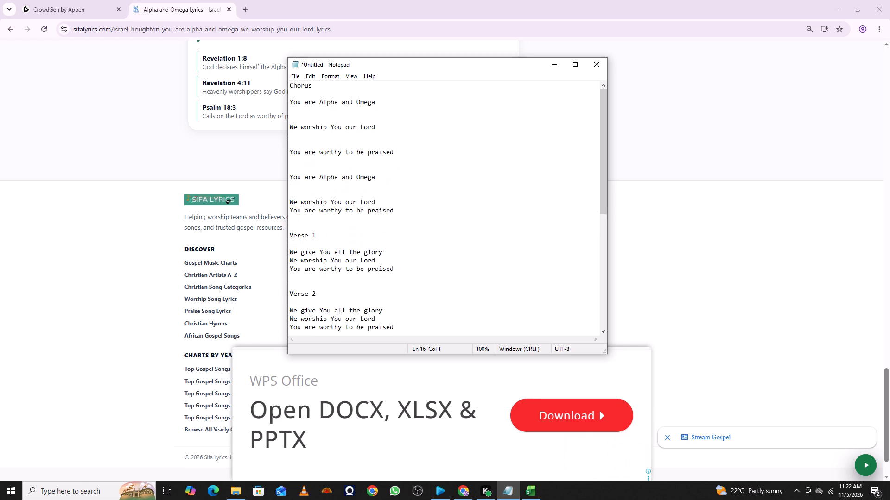
key("Return")
key("Return")
Put two blank lines between each of the three lyric lines in Verse 1.
key("Down")
key("Down")
key("Down")
key("Down")
key("Down")
key("Down")
key("Return")
key("Return")
key("Down")
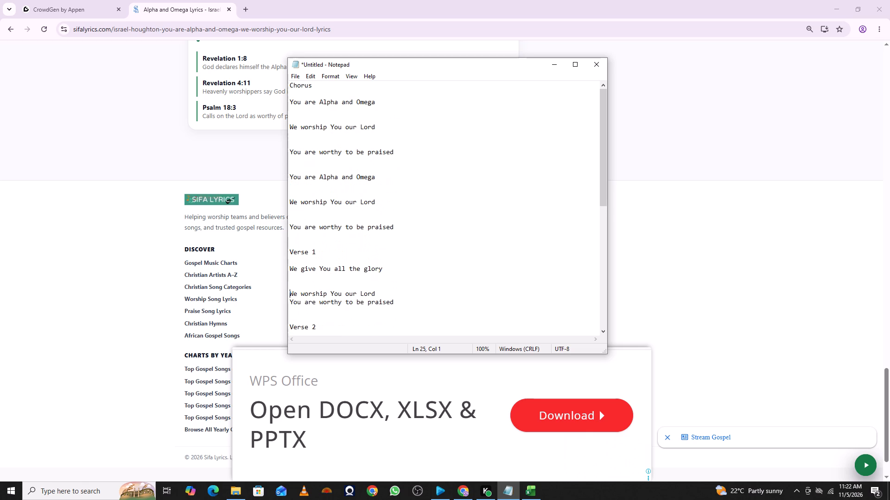
key("Return")
key("Return")
Put two blank lines between each of the three lyric lines in Verse 2.
key("Down")
key("Down")
key("Down")
key("Down")
key("Down")
key("Down")
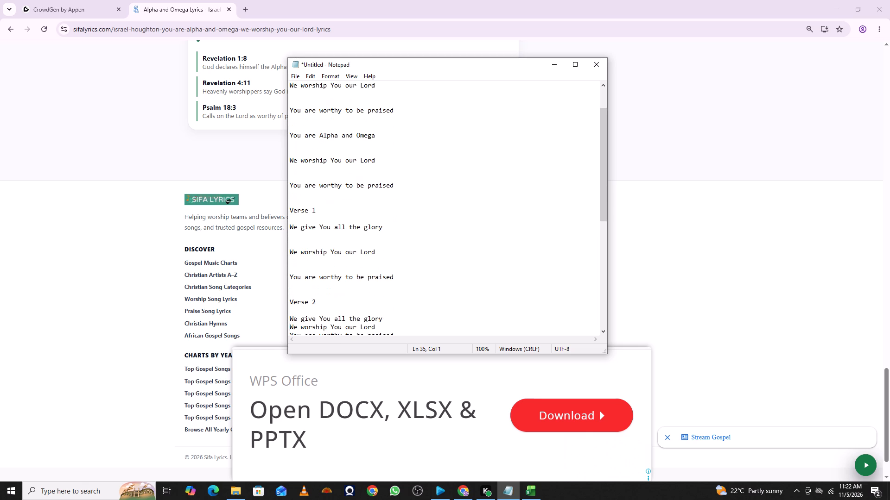
key("Return")
key("Return")
key("Down")
key("Return")
key("Return")
Put two blank lines between each of the first four lyric lines in the second Chorus.
key("Down")
key("Down")
key("Down")
key("Down")
key("Down")
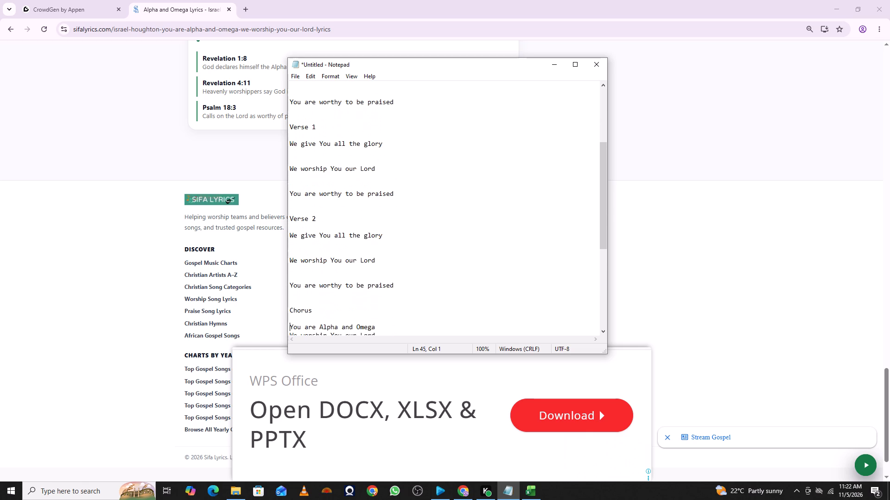
key("Down")
key("Return")
key("Return")
key("Down")
key("Return")
key("Return")
key("Down")
key("Return")
key("Return")
Put two blank lines between each of the remaining lyric lines in the second Chorus, from the fourth to the ninth.
key("Down")
key("Down")
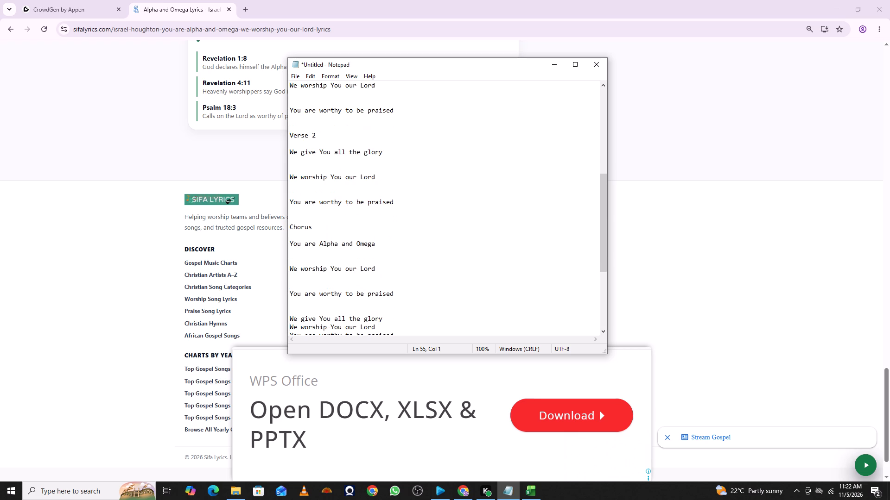
key("Up")
key("Return")
key("Return")
key("Down")
key("Return")
key("Return")
key("Down")
key("Return")
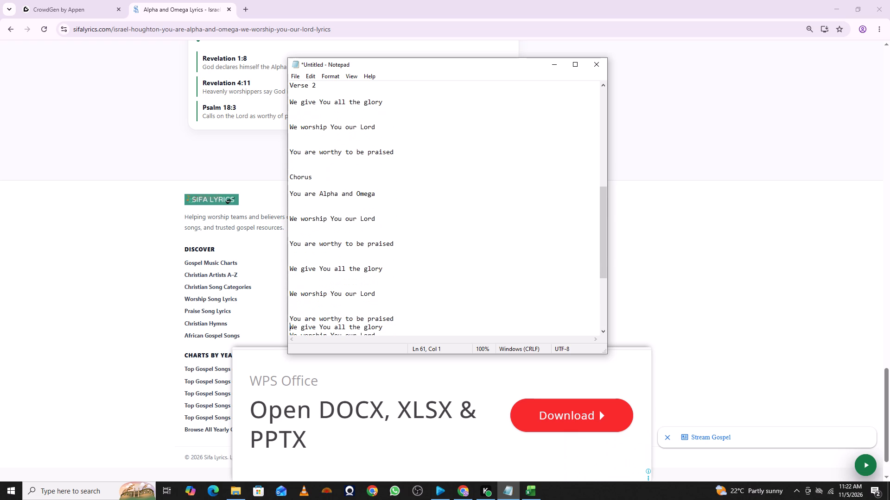
key("Return")
key("Down")
key("Return")
key("Return")
key("Down")
key("Return")
key("Return")
Leave two blank lines after the Verse 3 heading and between its three lyric lines, and add an extra blank line before Verse 4.
key("Down")
key("Down")
key("Down")
key("Down")
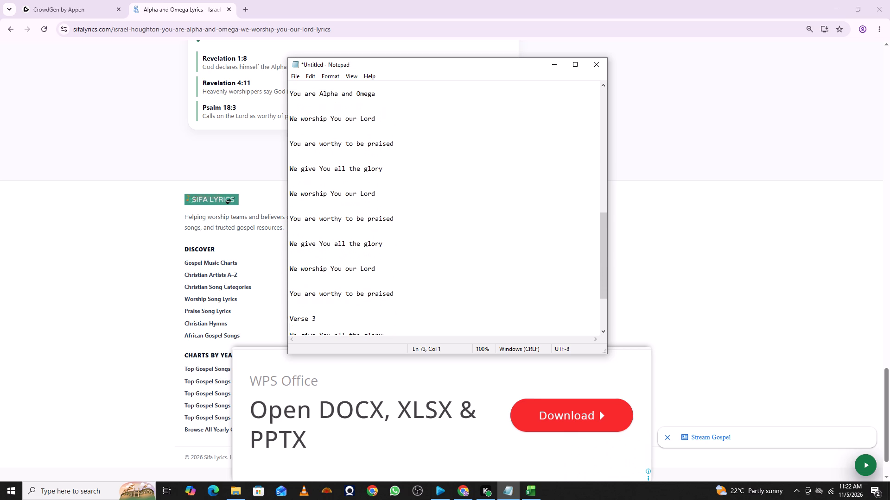
key("Down")
key("Down")
key("Up")
key("Return")
key("Down")
key("Return")
key("Return")
key("Down")
key("Return")
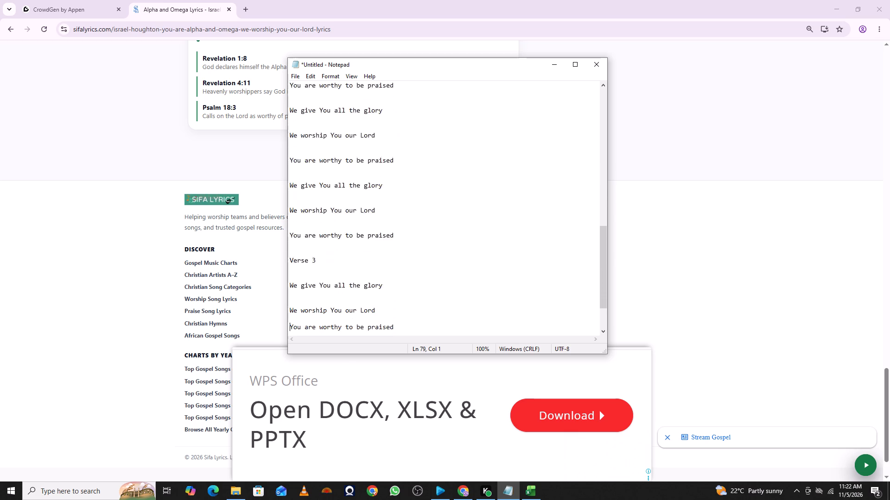
key("Return")
key("Down")
key("Return")
Put two blank lines between each of the three lyric lines in Verse 4.
key("Down")
key("Down")
key("Down")
key("Down")
key("Down")
key("Return")
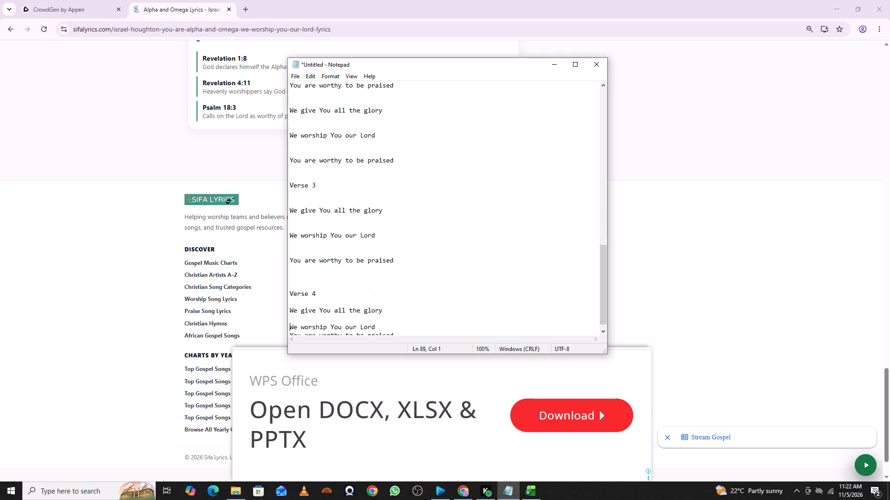
key("Return")
key("Down")
key("Return")
key("Return")
key("Down")
key("Down")
key("Down")
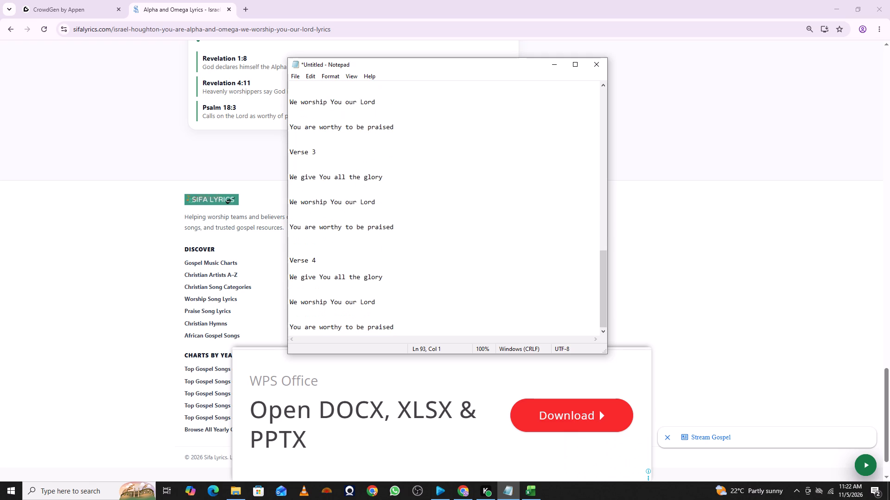
Copy all the spaced lyrics and paste them into the words of a new song in EasyWorship.
key("ctrl+a")
key("ctrl+c")
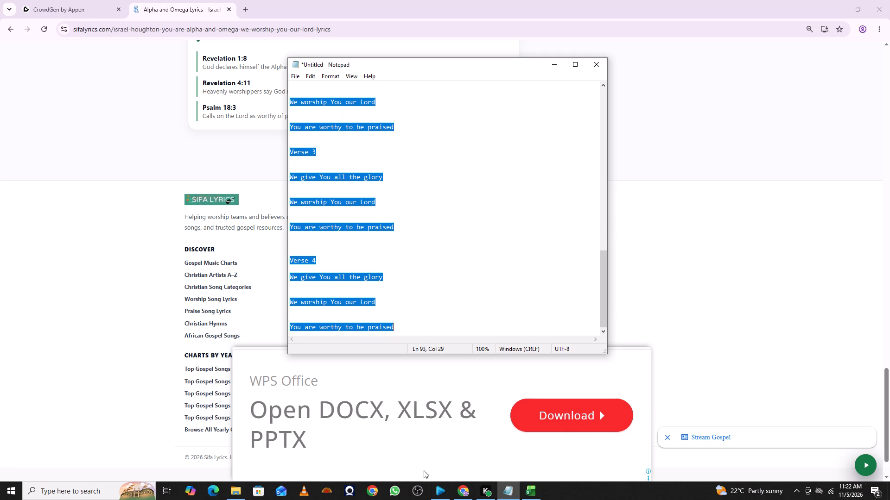
left_click(445, 492)
left_click(19, 38)
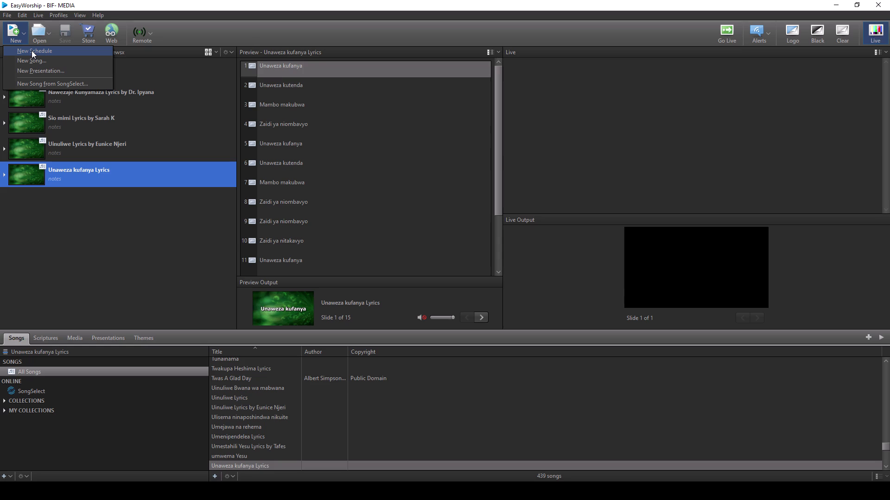
left_click(43, 60)
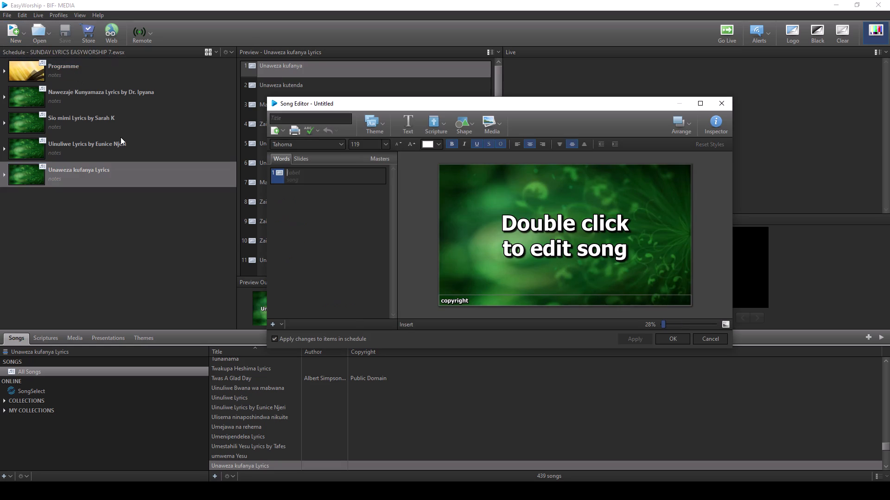
left_click(291, 178)
key("ctrl+v")
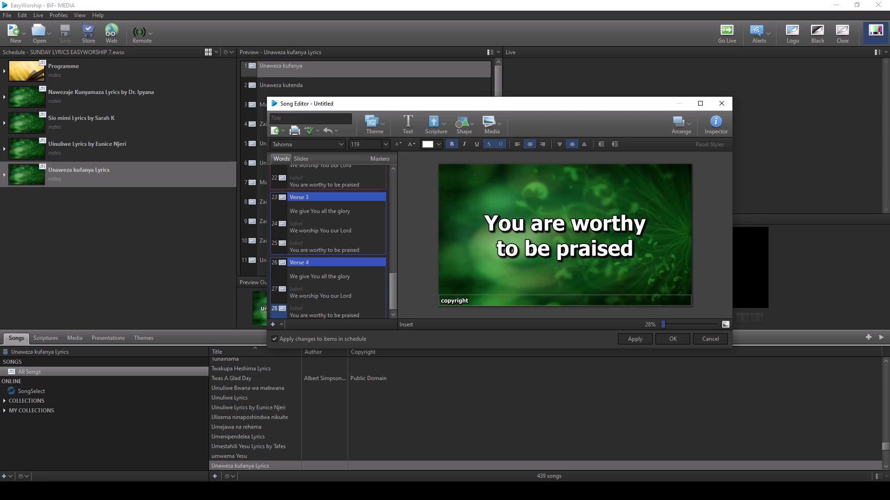
left_click(360, 238)
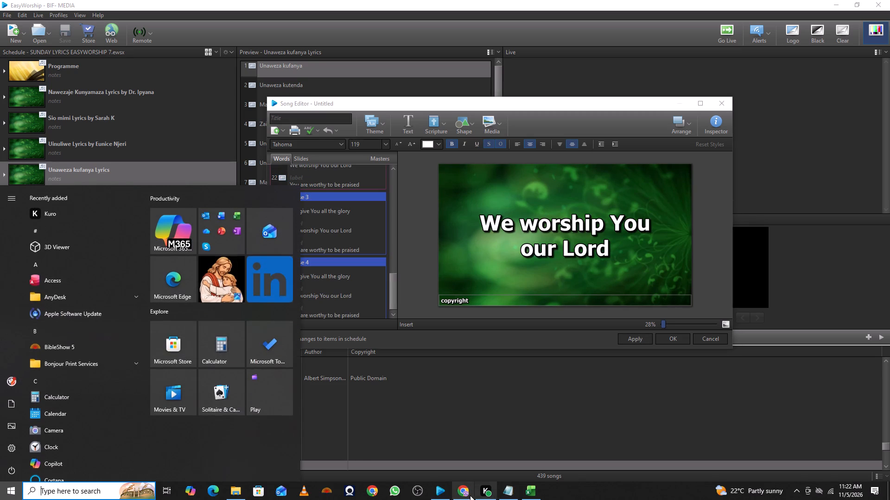
Copy "Alpha and Omega Lyrics" from the lyrics page heading in Chrome and paste it as the new song's title in EasyWorship.
left_click(465, 495)
scroll(337, 276, "up", 7)
scroll(348, 241, "up", 19)
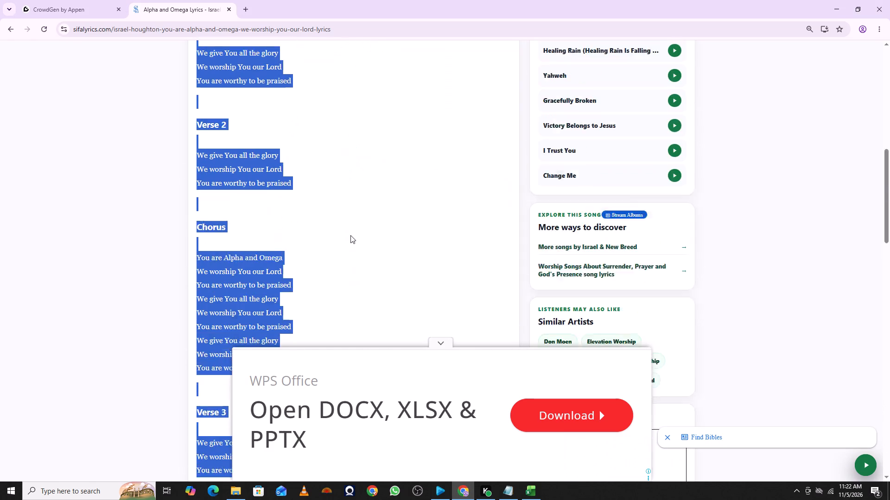
scroll(351, 234, "up", 8)
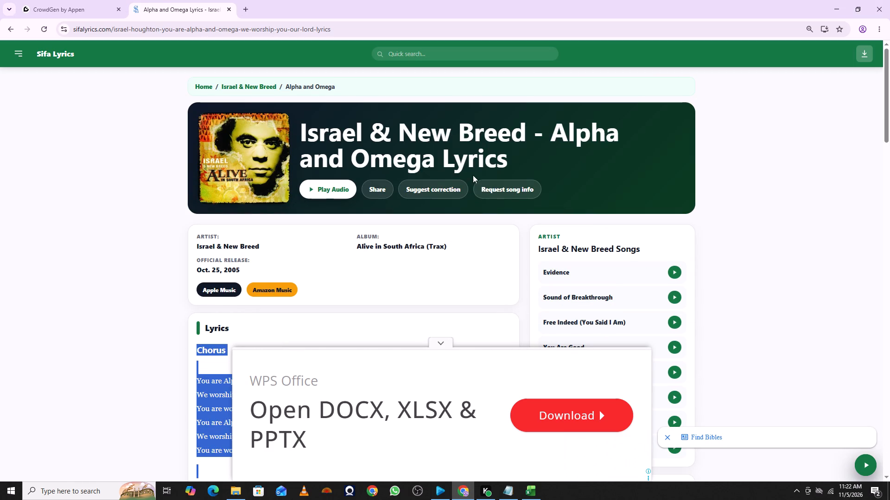
left_click_drag(550, 132, 552, 153)
key("ctrl+c")
left_click(444, 489)
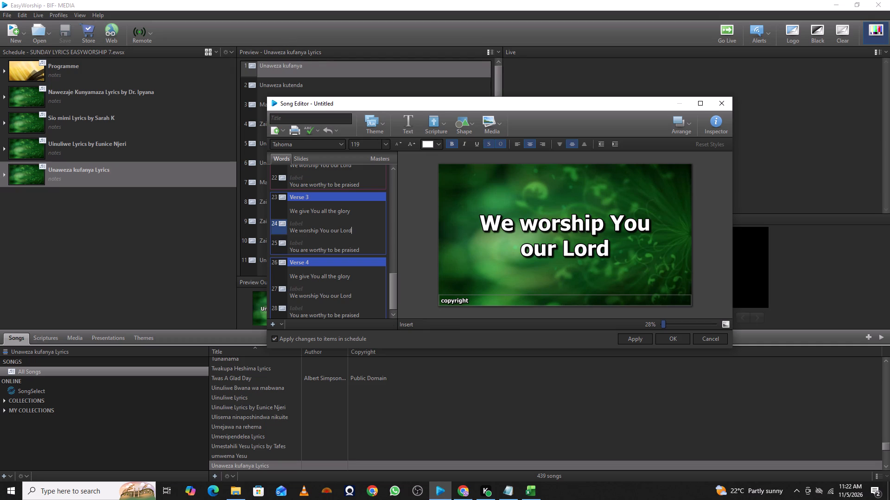
left_click(308, 119)
key("ctrl+v")
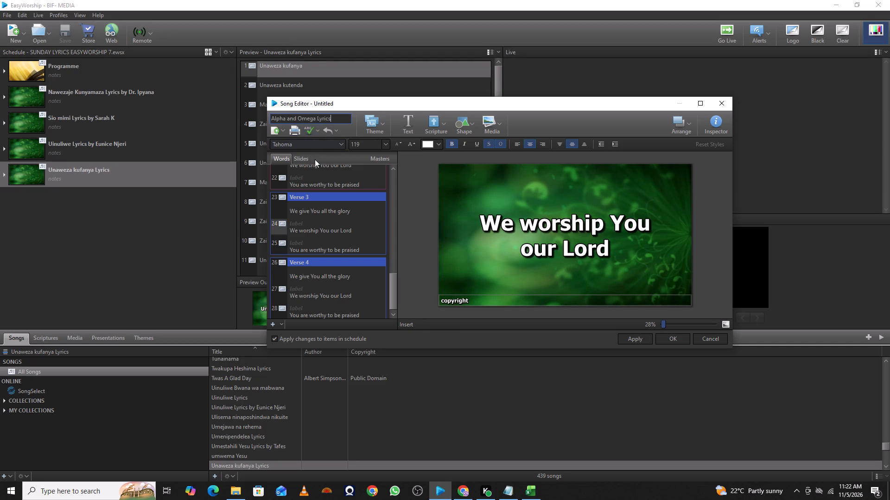
Check the song's first three slides and save the Alpha and Omega Lyrics song.
left_click_drag(393, 294, 397, 173)
left_click(343, 180)
left_click(342, 199)
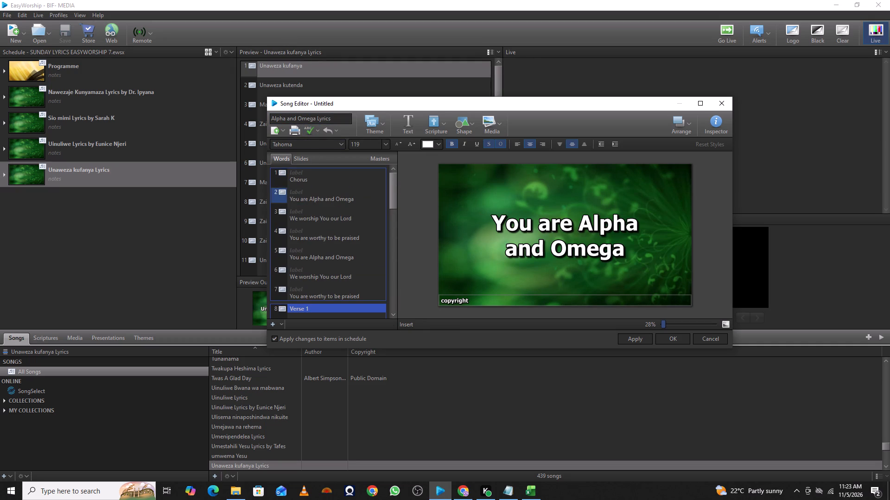
left_click(344, 219)
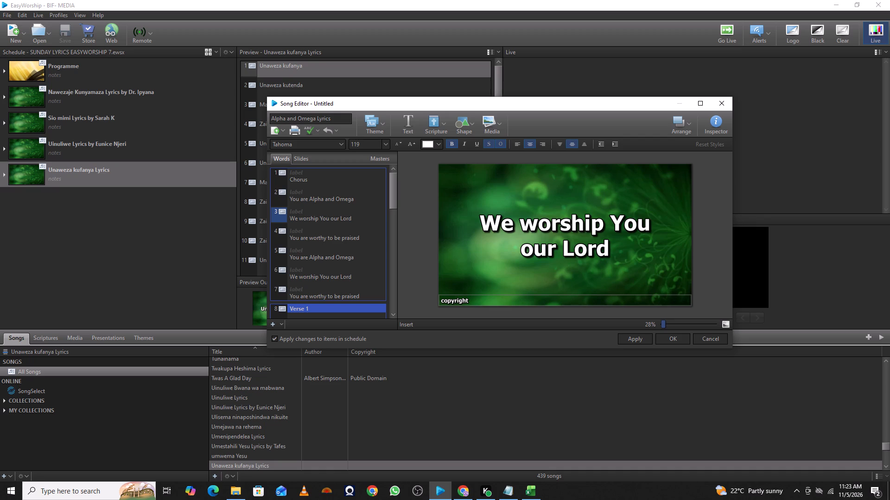
left_click(666, 339)
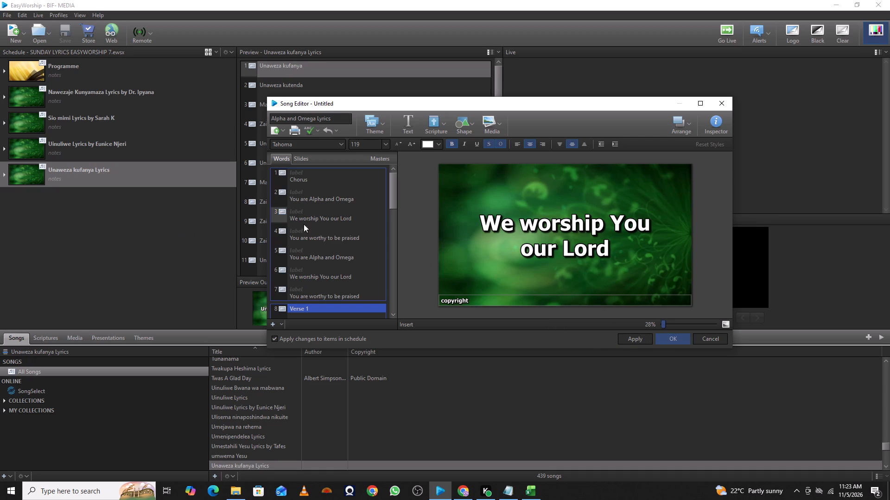
Add Alpha and Omega Lyrics to the schedule below Unaweza kufanya Lyrics and save the schedule.
left_click_drag(340, 360, 184, 269)
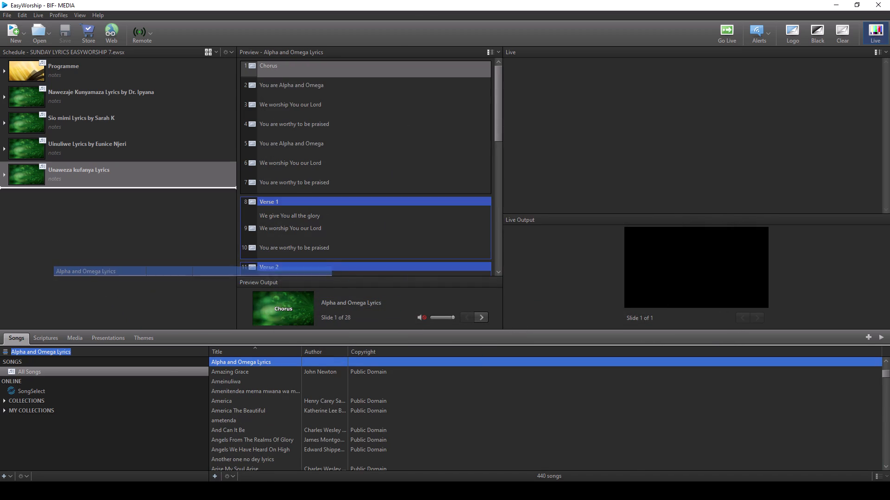
left_click_drag(184, 269, 154, 216)
left_click(67, 39)
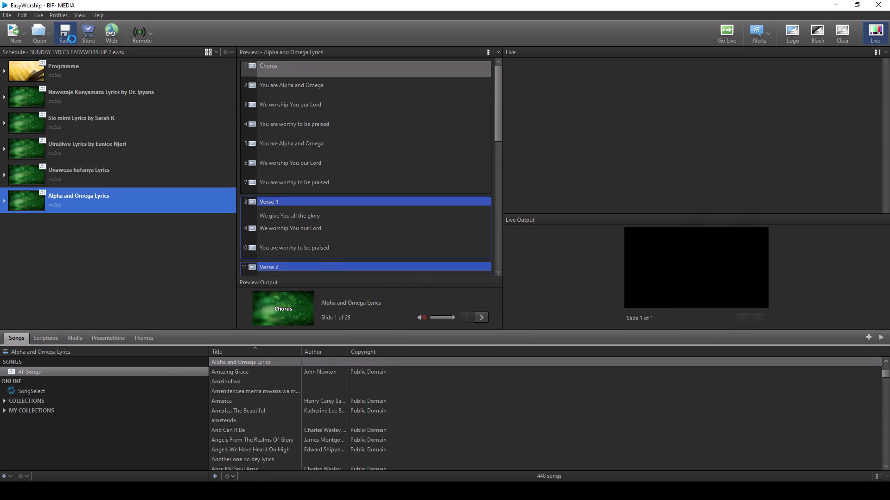